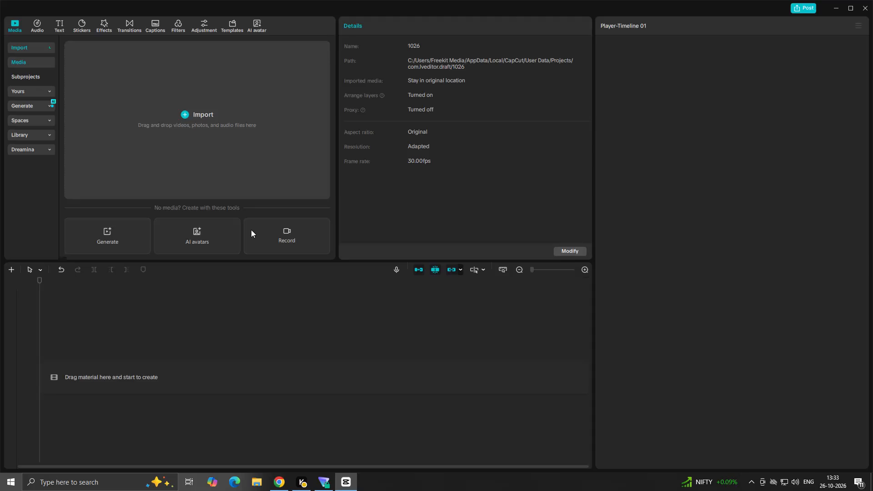
Import the ElevenLabs voice-over audio from the Downloads folder and place it at the start of the timeline.
click(246, 126)
click(222, 127)
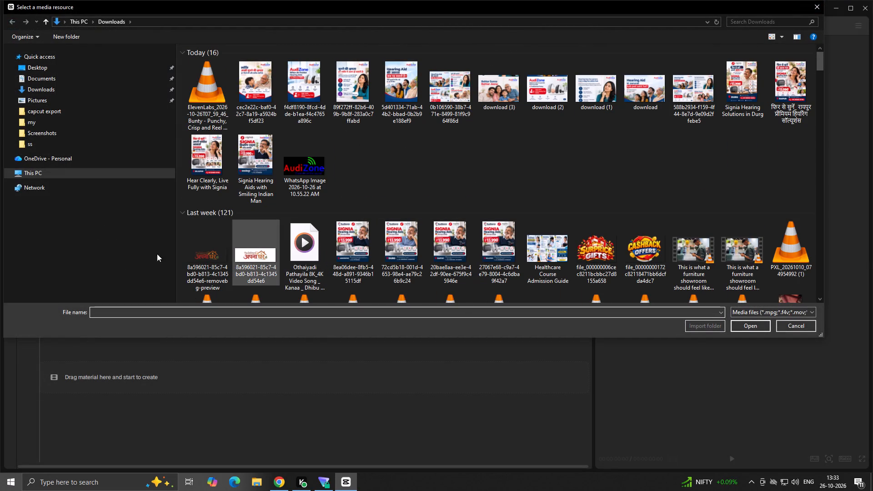
double_click(197, 84)
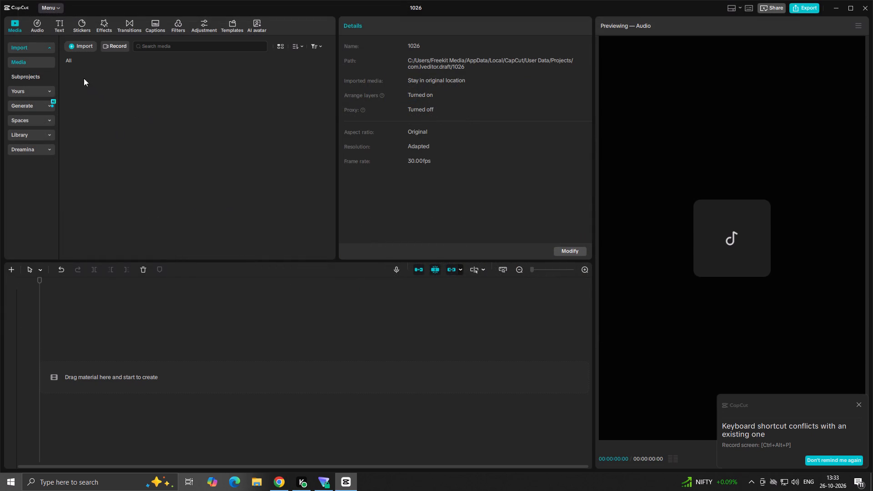
drag(95, 85, 83, 313)
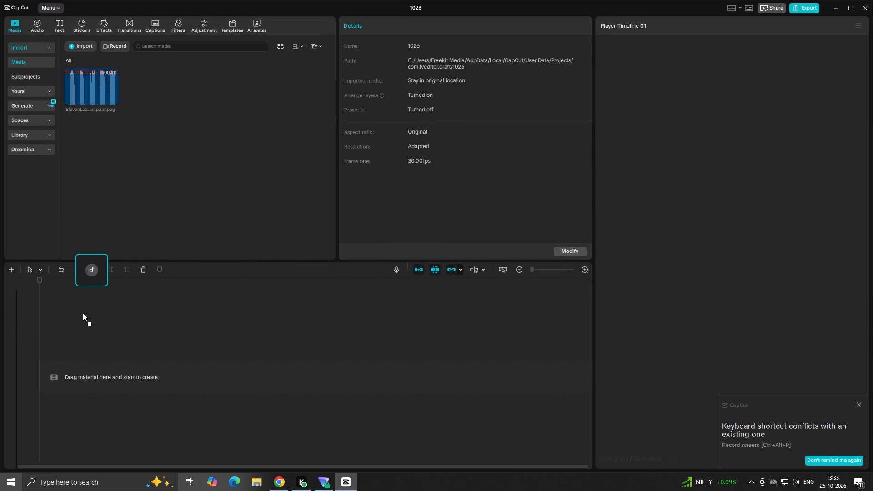
drag(83, 313, 76, 342)
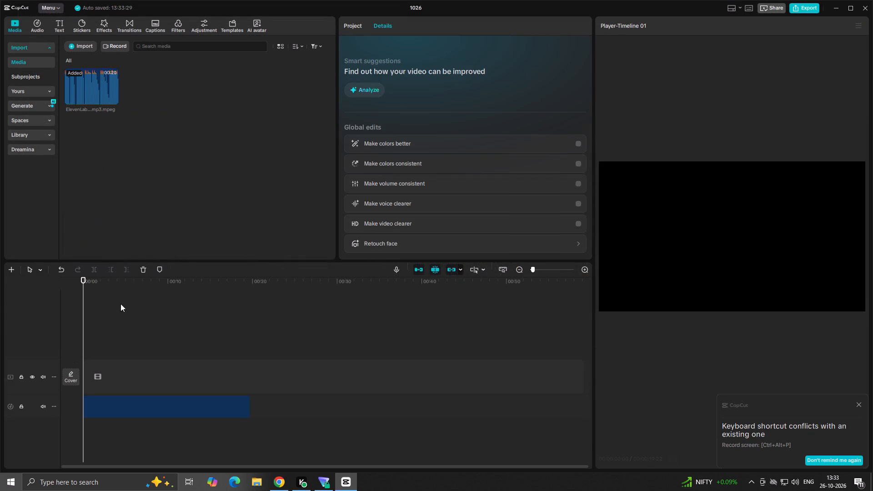
Cut the first pause out of the voice-over, from 00:00:01:15 to 00:00:02:06, and close the gap.
key(space)
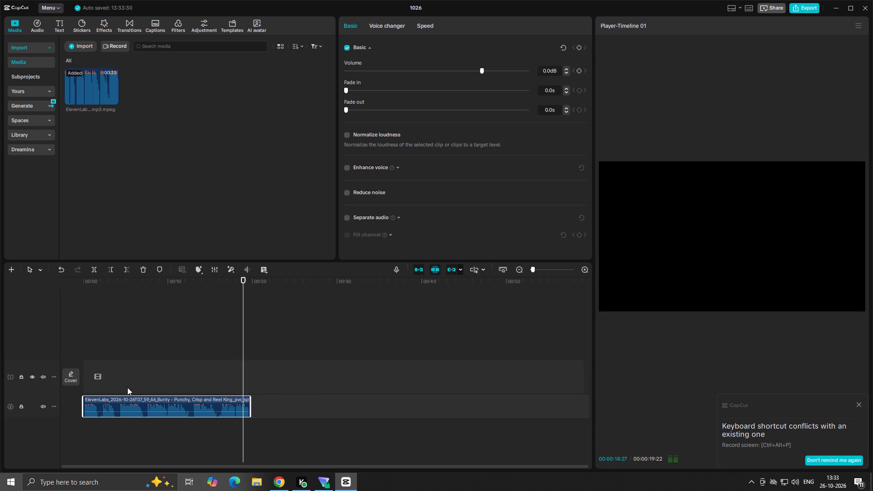
click(150, 374)
drag(150, 374, 0, 466)
ctrl+scroll(185, 386, up, 11)
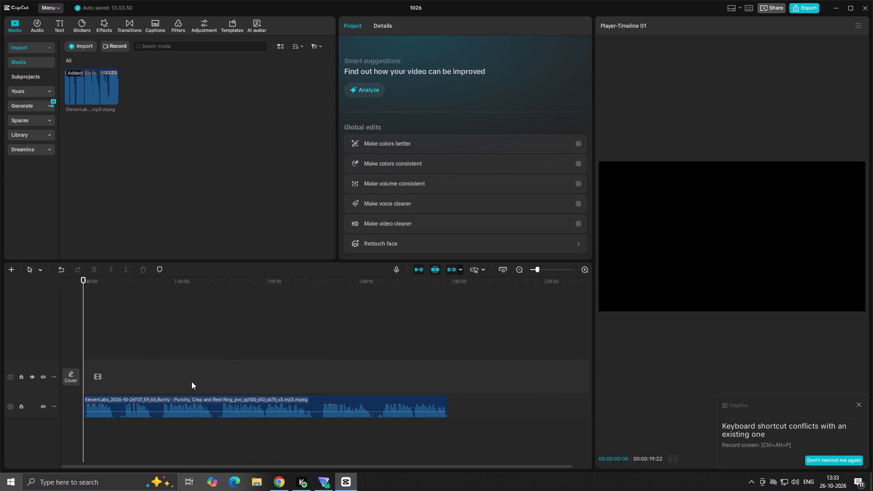
ctrl+scroll(191, 381, up, 20)
ctrl+scroll(191, 381, up, 6)
key(space)
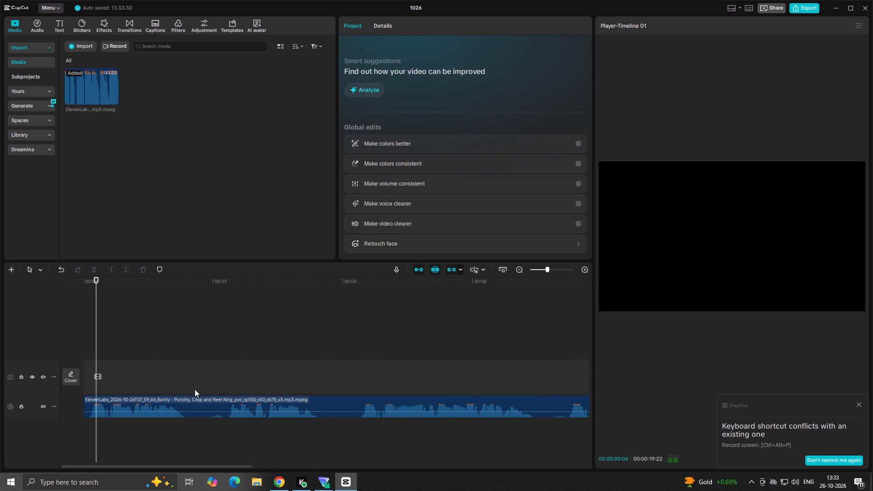
key(space)
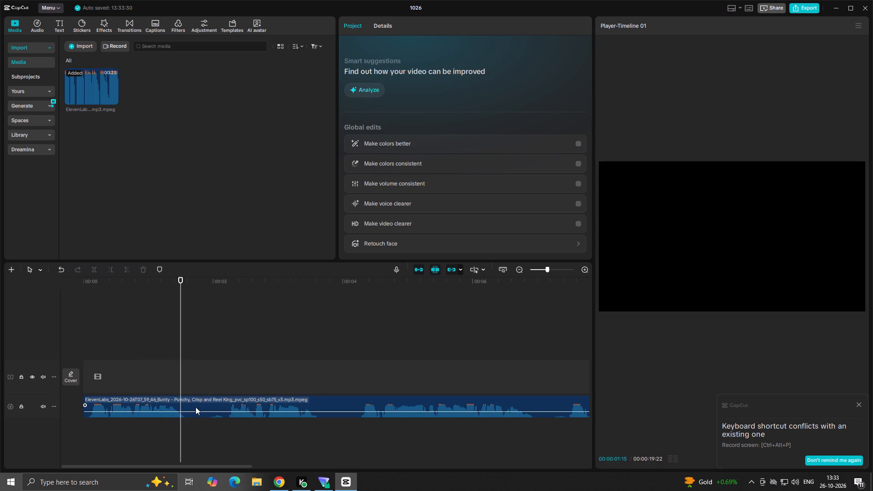
click(196, 407)
click(94, 272)
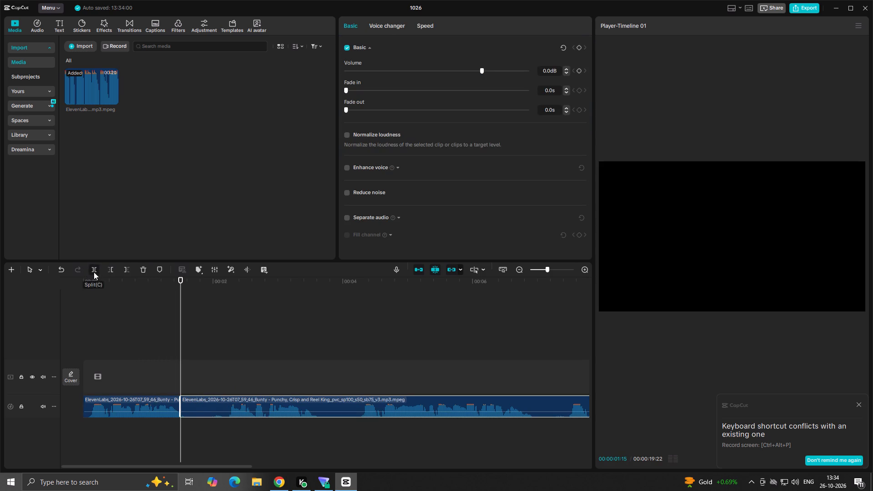
key(space)
key(space)
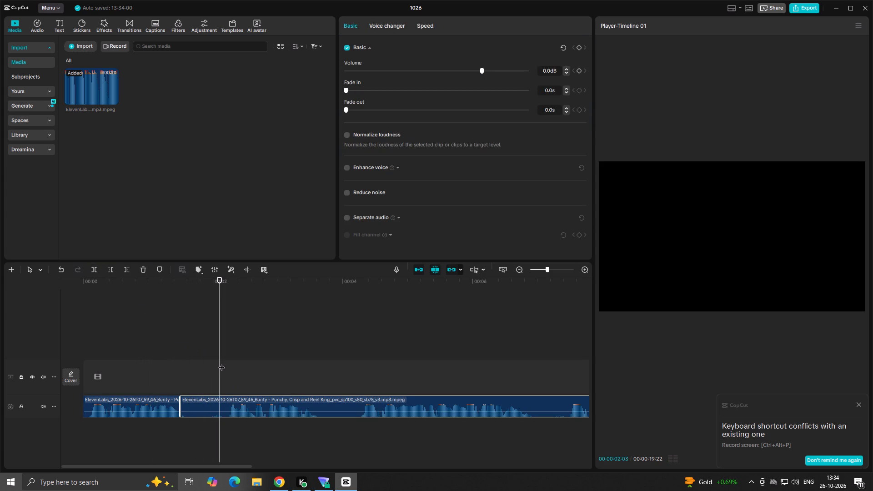
drag(221, 363, 226, 365)
click(114, 269)
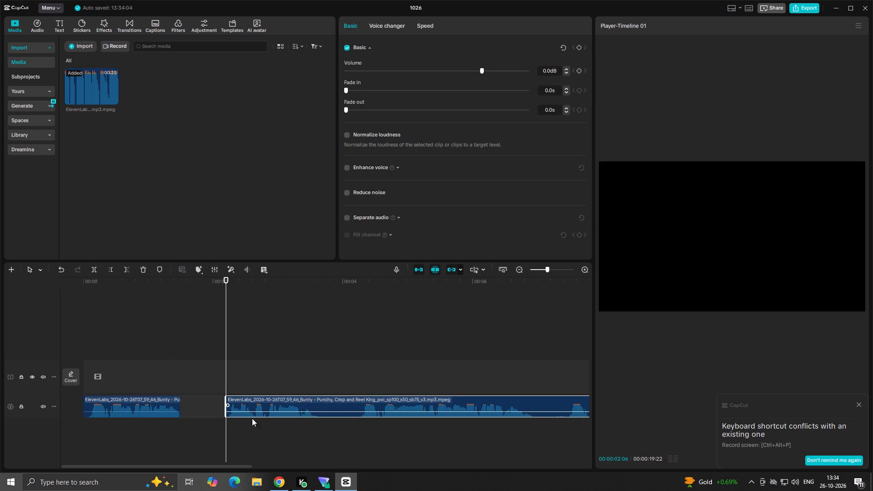
drag(253, 397, 207, 398)
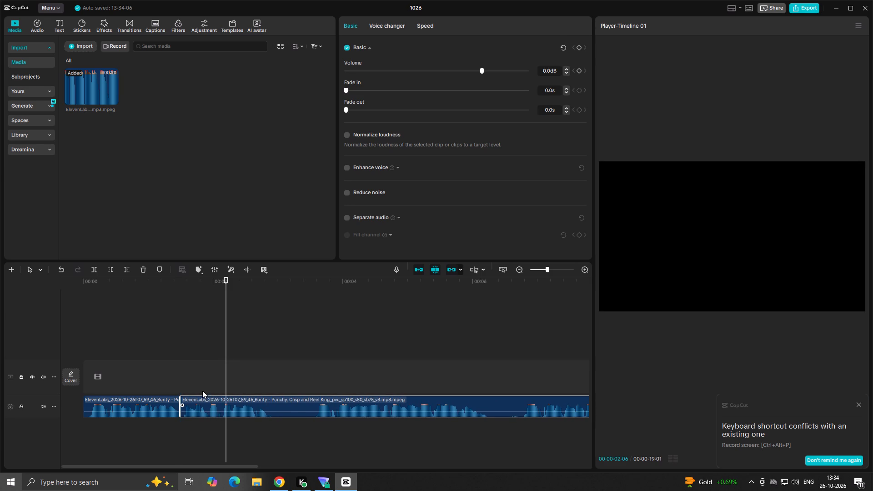
Cut the second pause out of the voice-over, from 00:00:02:26 to 00:00:03:16, and close the gap.
key(space)
key(space)
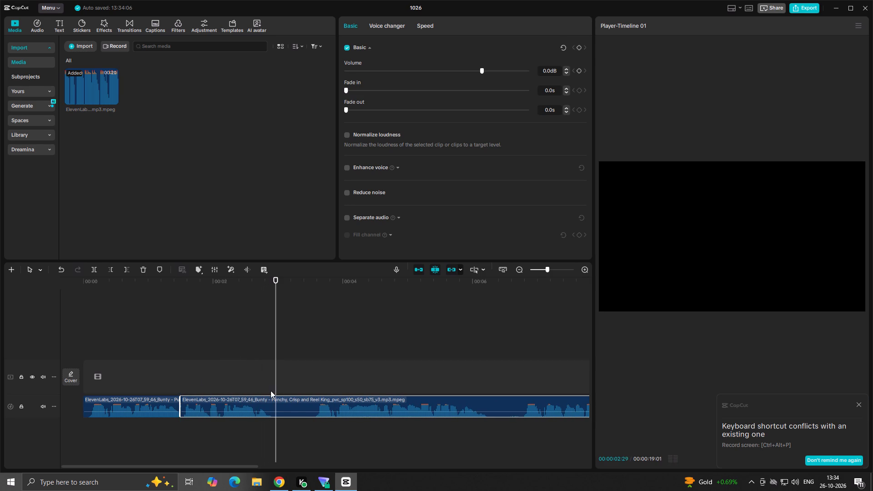
drag(274, 388, 269, 391)
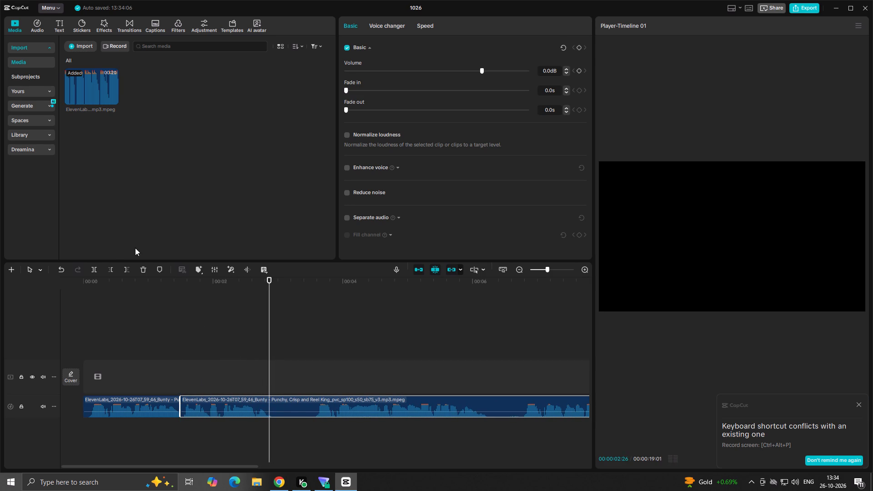
click(96, 268)
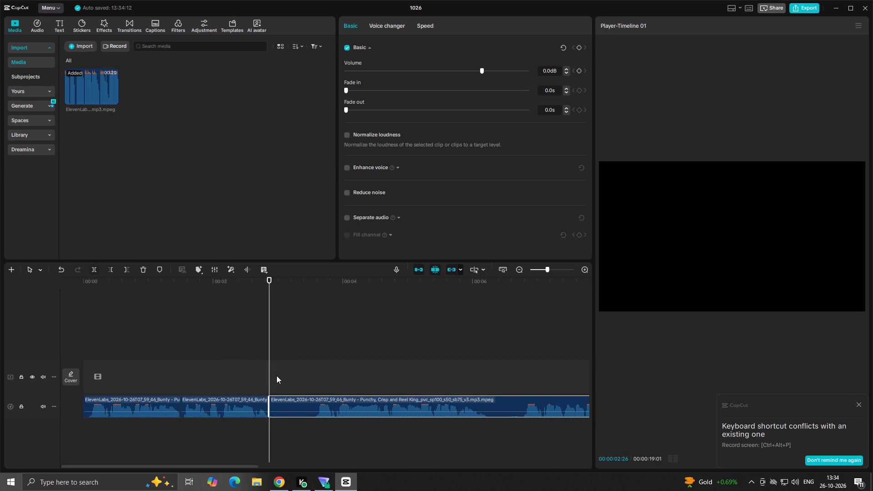
drag(270, 376, 316, 379)
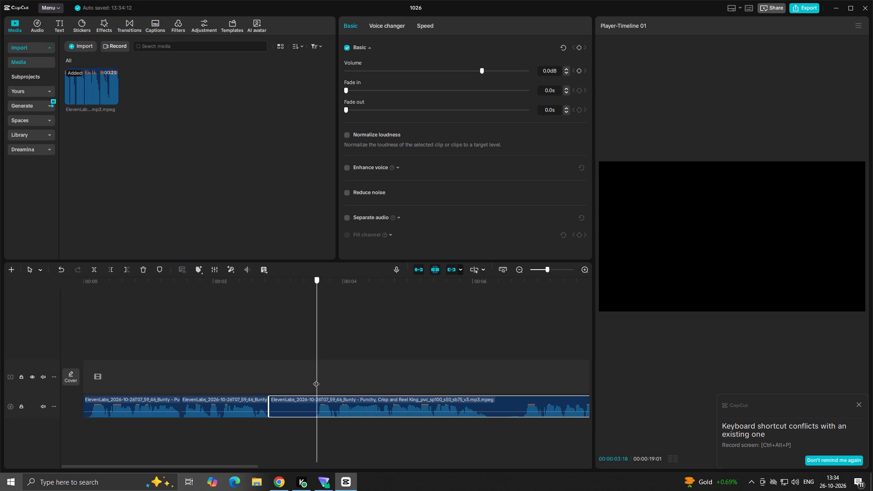
drag(316, 379, 313, 380)
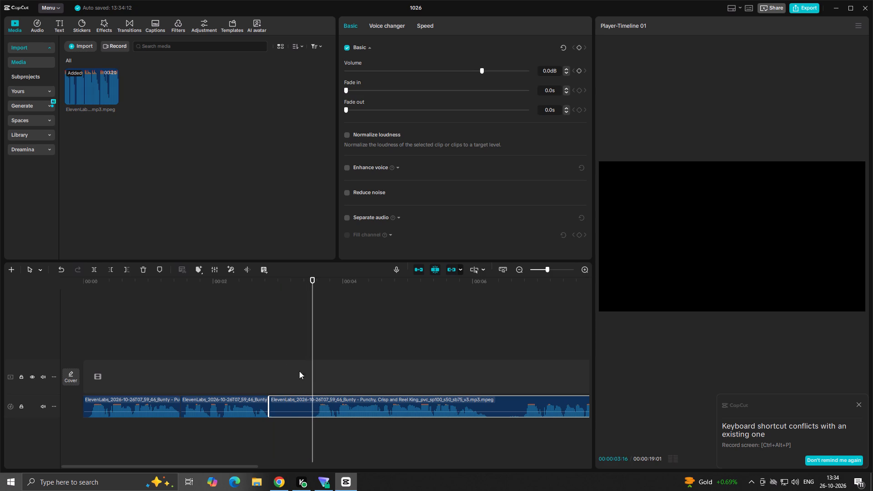
click(111, 270)
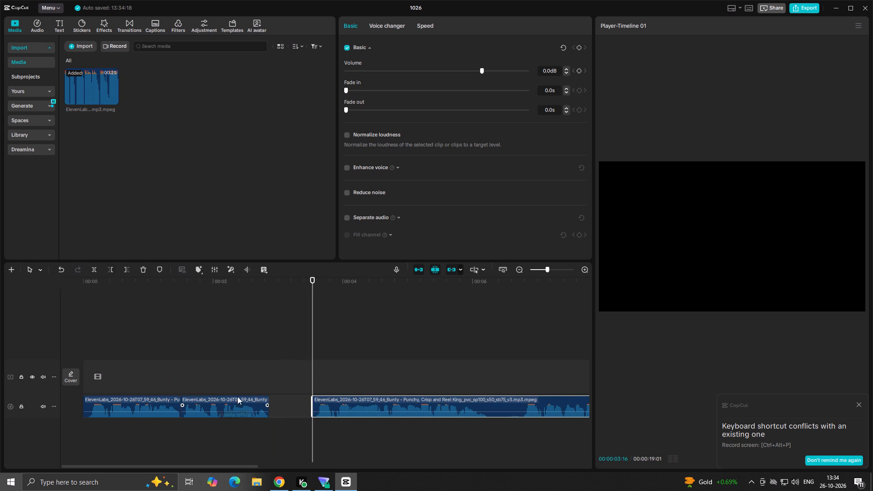
drag(321, 403, 278, 406)
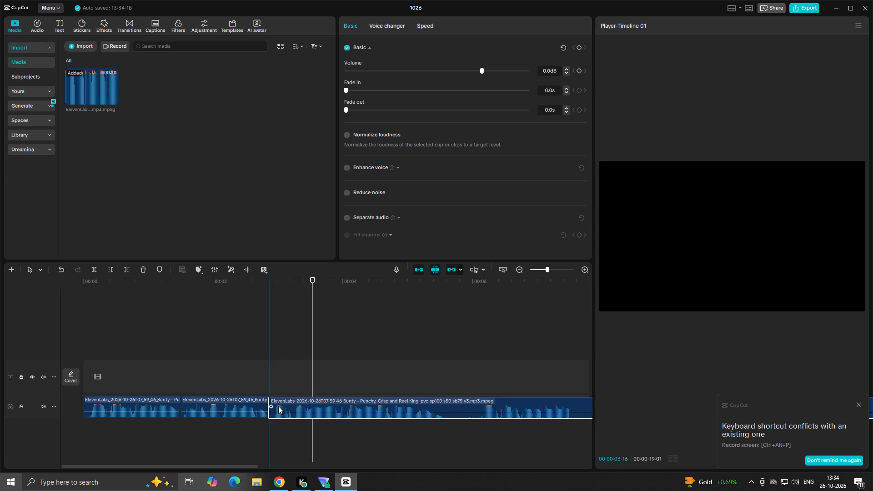
drag(278, 406, 278, 406)
Cut the third pause out of the voice-over, from 00:00:05:16 to 00:00:06:02, and close the gap.
click(252, 384)
key(space)
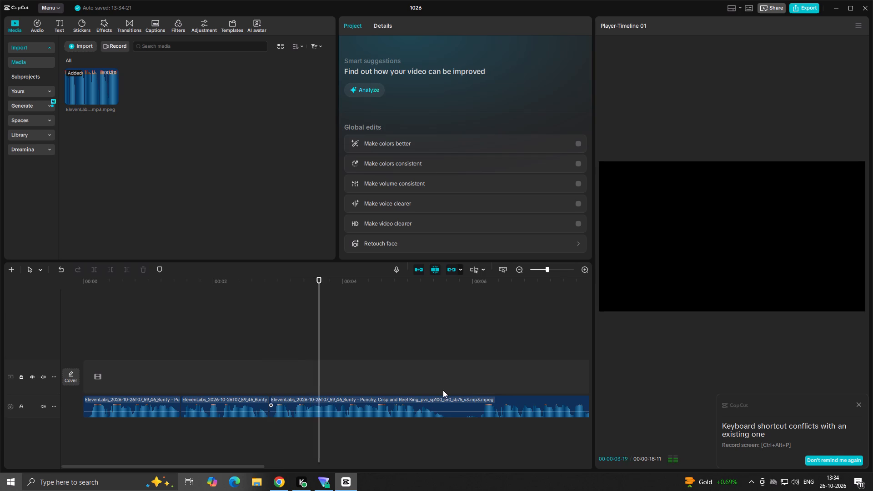
click(439, 386)
key(space)
key(space)
click(443, 385)
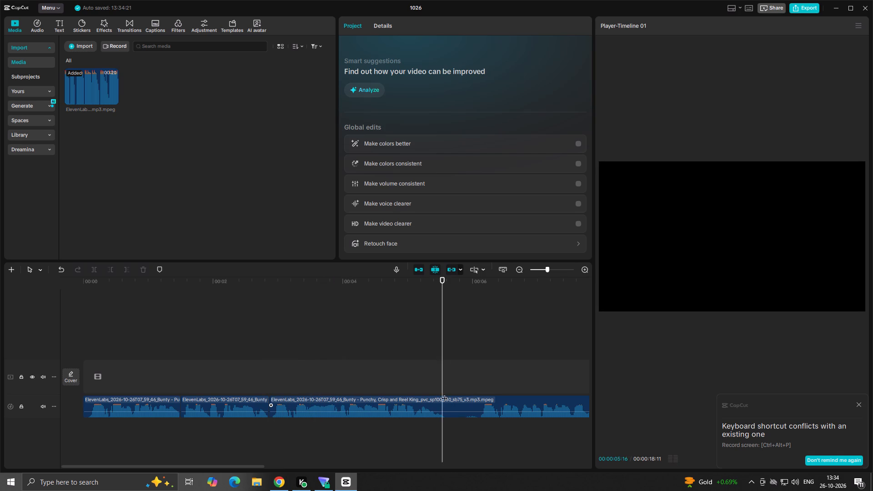
click(440, 405)
click(92, 273)
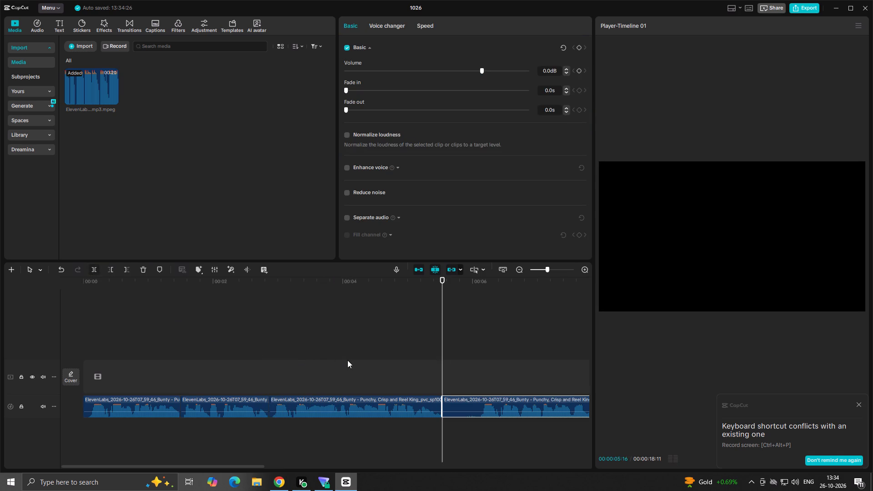
drag(446, 376, 466, 376)
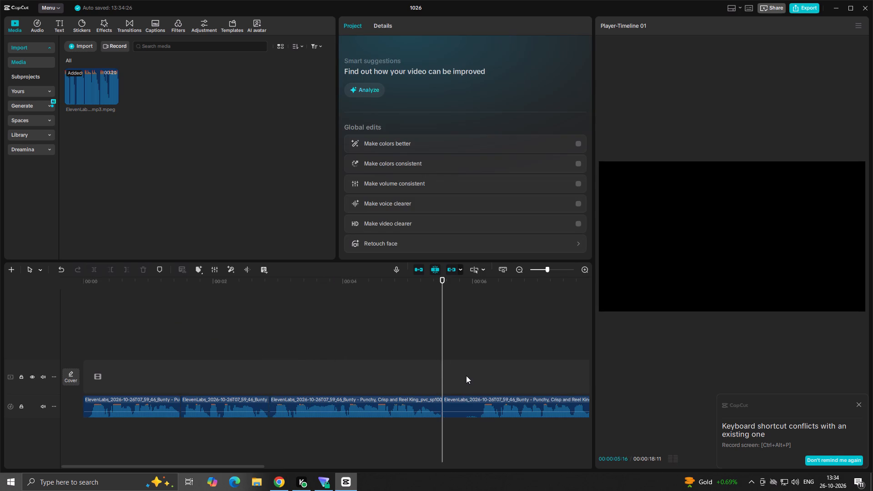
drag(466, 376, 467, 375)
drag(467, 374, 476, 377)
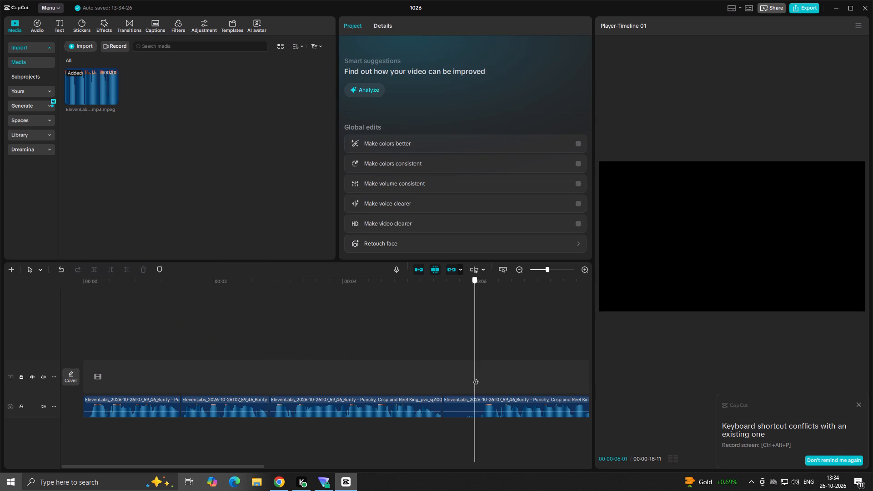
drag(476, 377, 477, 377)
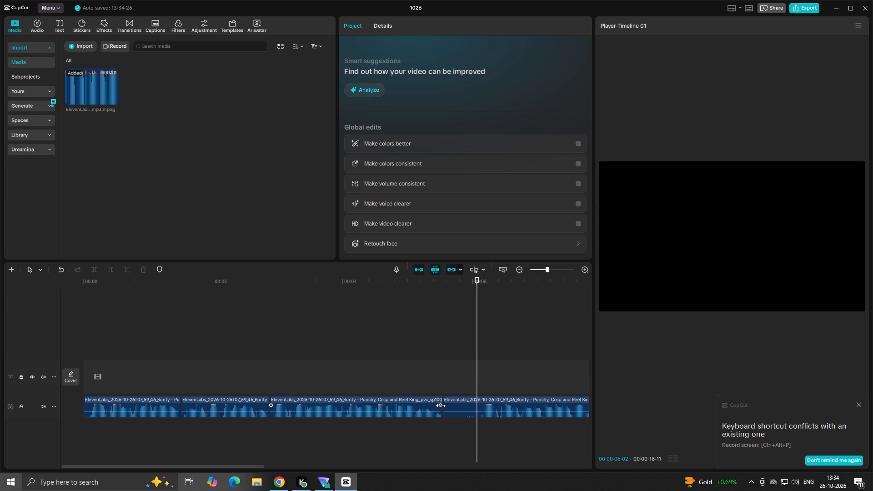
click(457, 405)
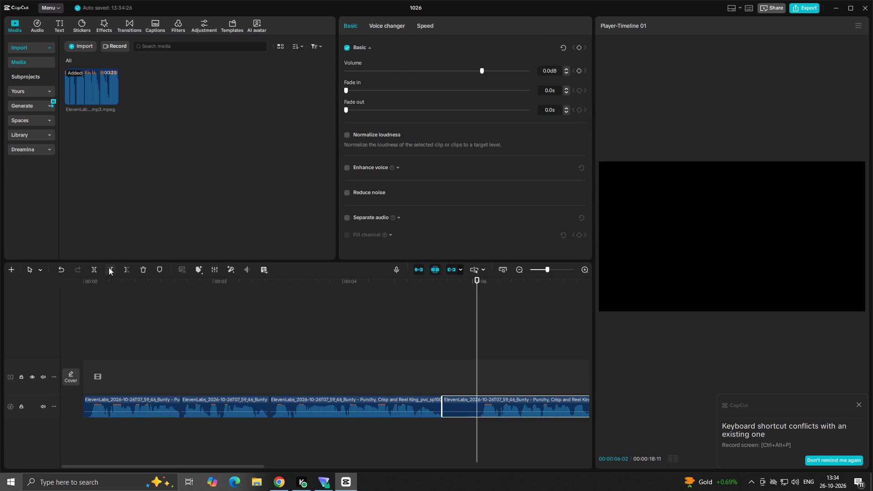
click(110, 267)
drag(510, 399, 490, 399)
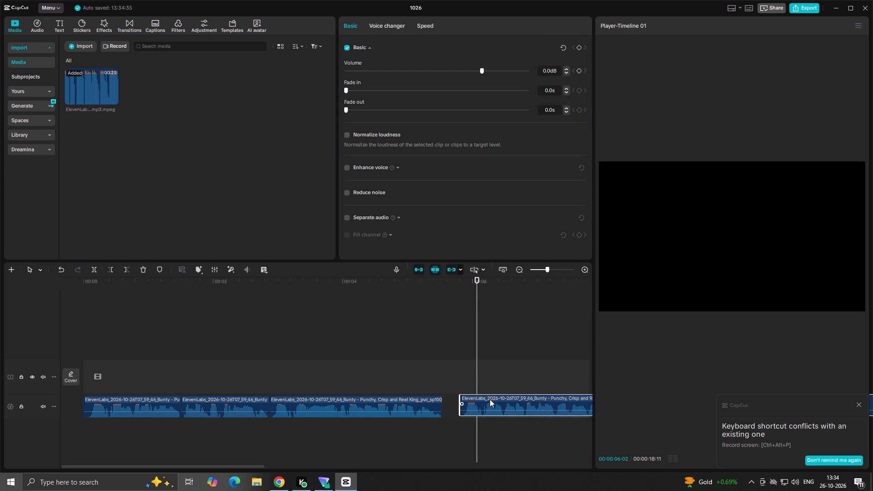
drag(490, 399, 475, 402)
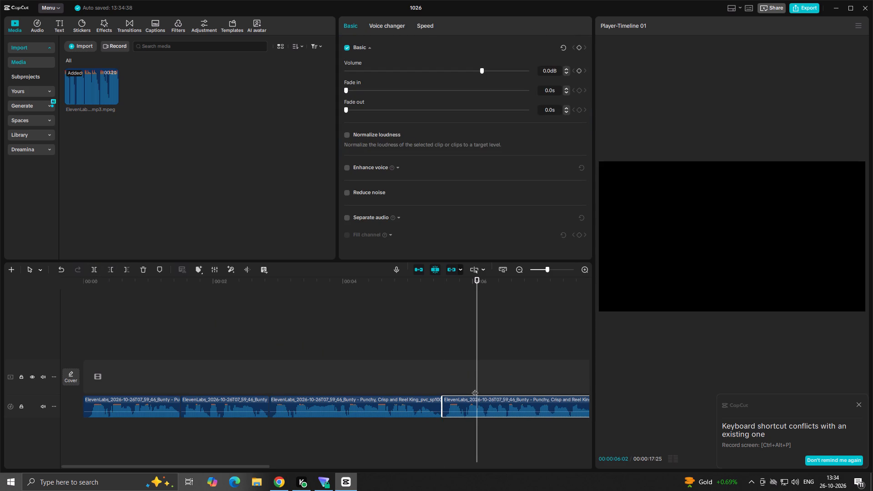
Cut the fourth pause out of the voice-over, from 00:00:10:12 to 00:00:11:01, and close the gap.
drag(477, 386, 91, 436)
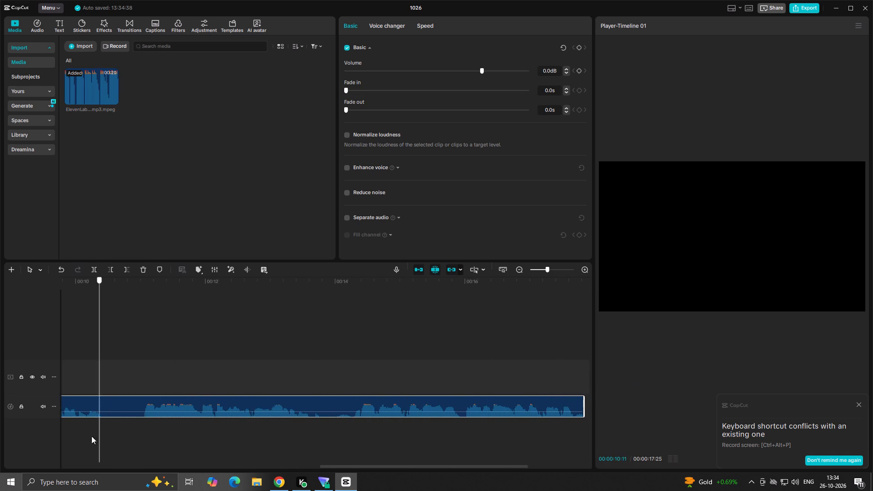
drag(91, 436, 243, 432)
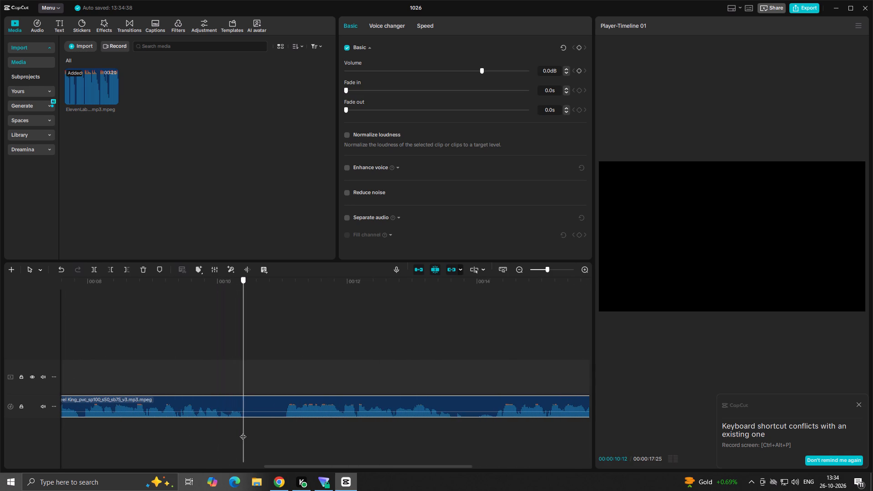
drag(243, 432, 242, 432)
click(246, 407)
click(87, 268)
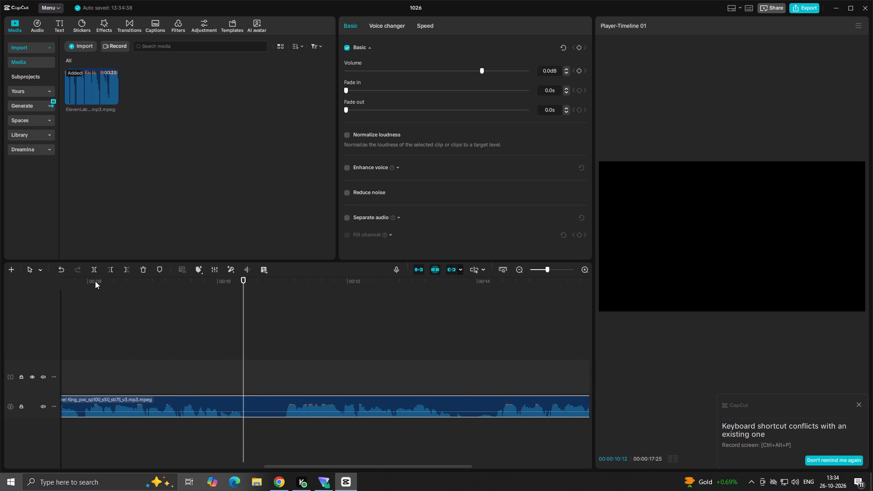
click(94, 270)
drag(244, 377, 267, 381)
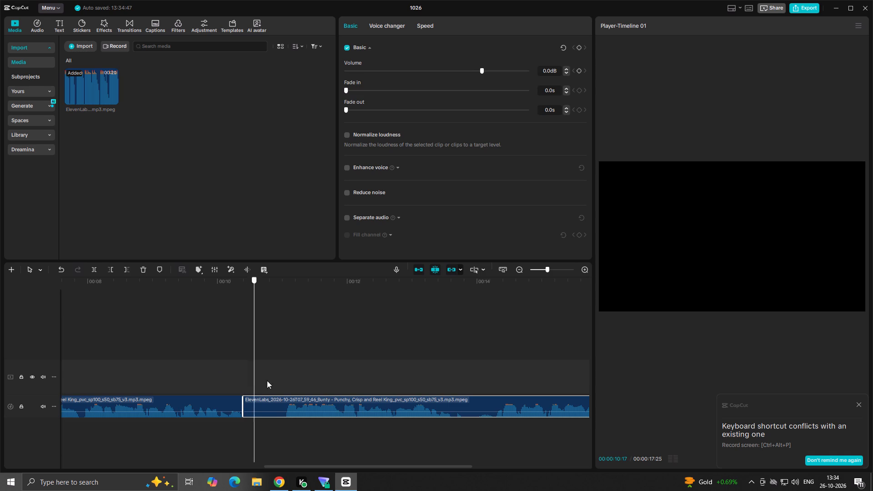
drag(267, 381, 284, 382)
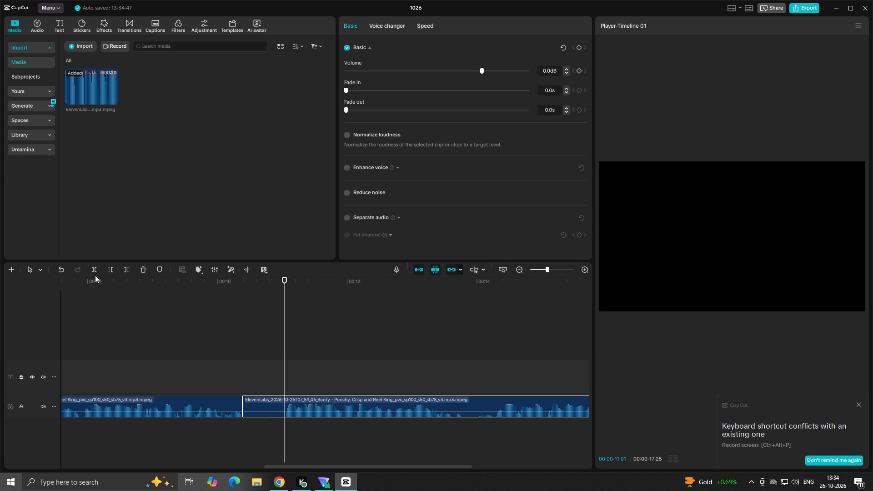
click(109, 268)
drag(296, 401, 296, 400)
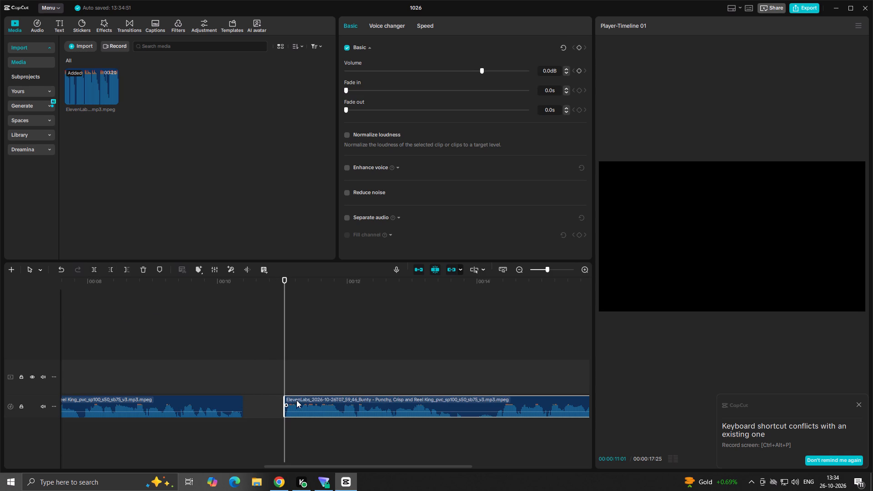
drag(296, 400, 256, 403)
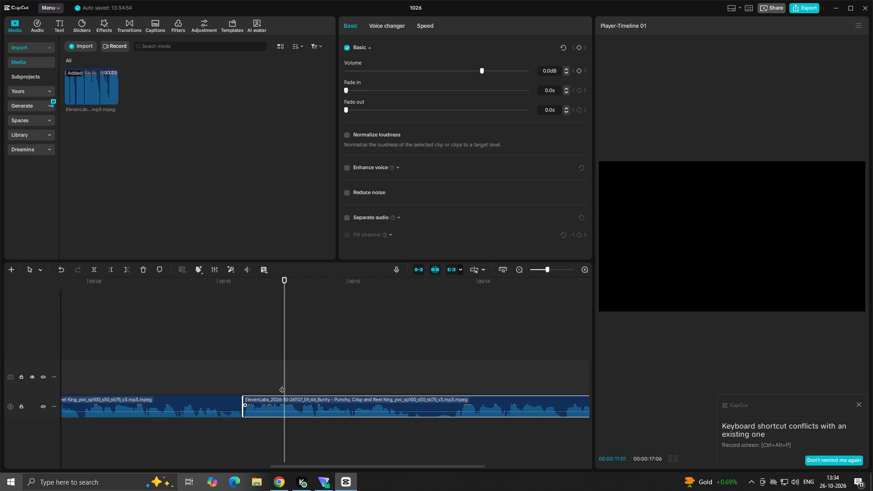
Cut the fifth pause out of the voice-over, from 00:00:12:29 to 00:00:13:19, and close the gap.
drag(282, 385, 408, 388)
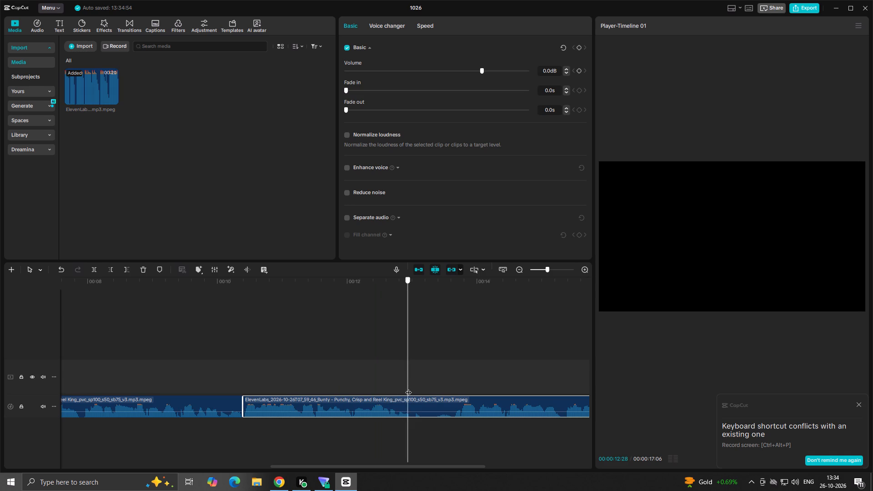
drag(408, 388, 410, 388)
click(94, 270)
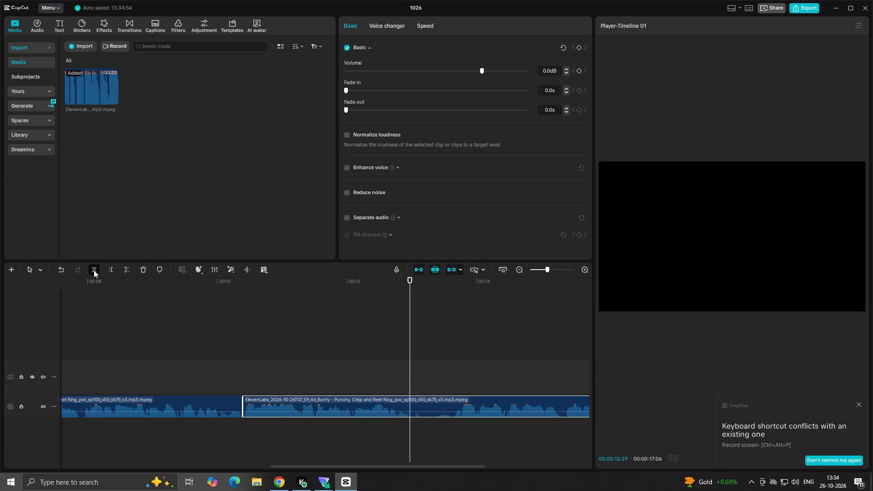
drag(411, 378, 442, 381)
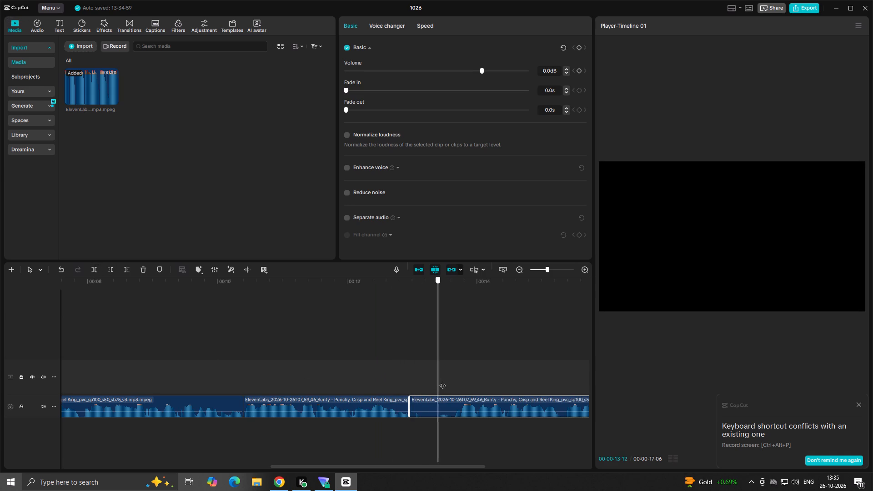
drag(442, 381, 451, 384)
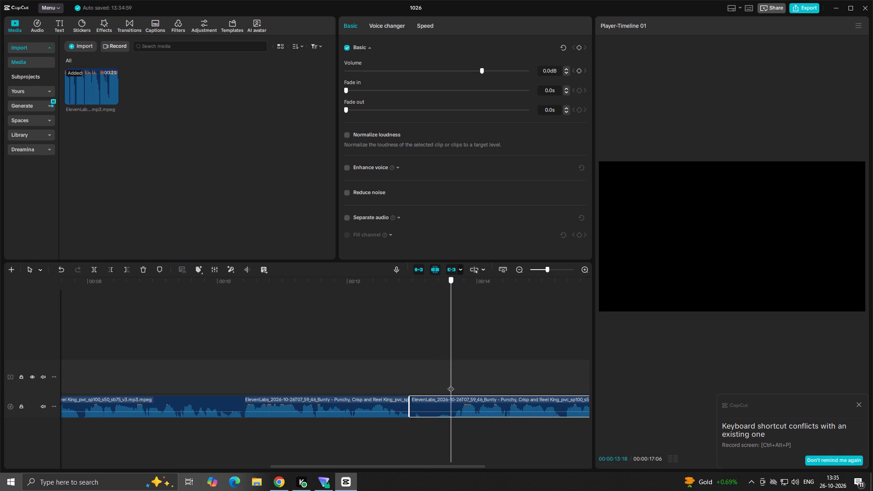
drag(451, 384, 453, 386)
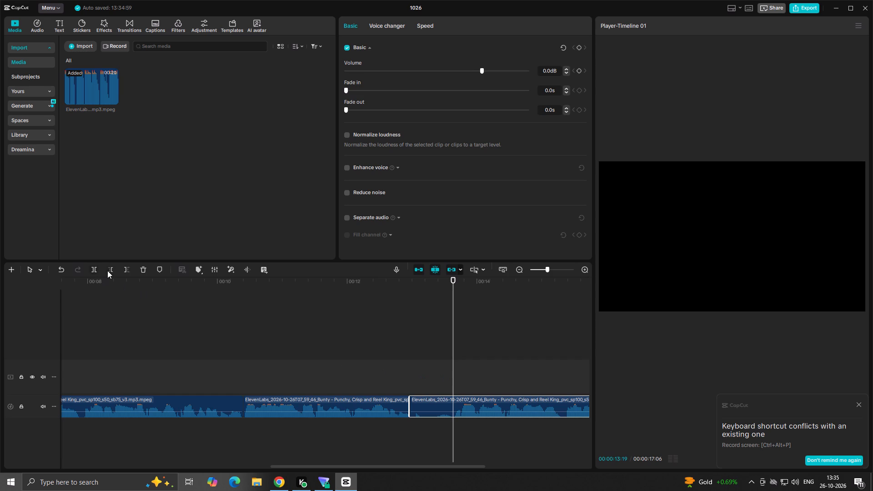
click(109, 269)
drag(462, 405, 462, 405)
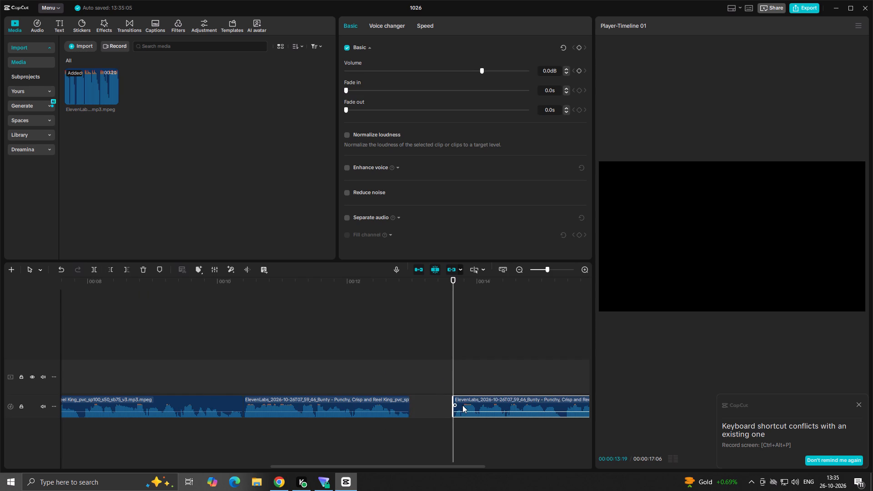
drag(462, 405, 418, 410)
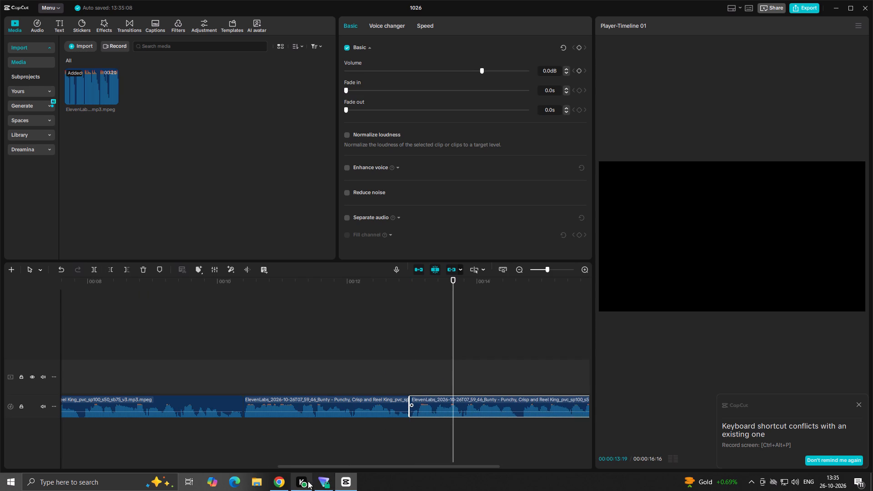
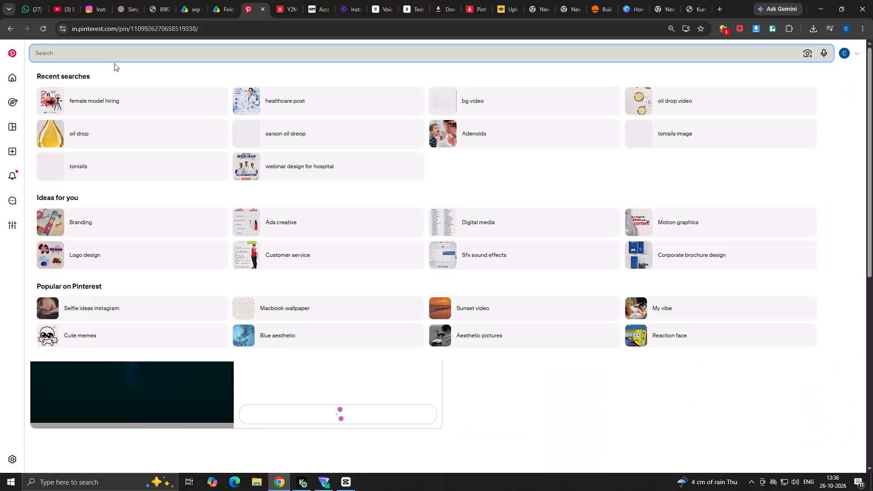
Search Pinterest for "health care".
text(health care)
key(space)
key(Return)
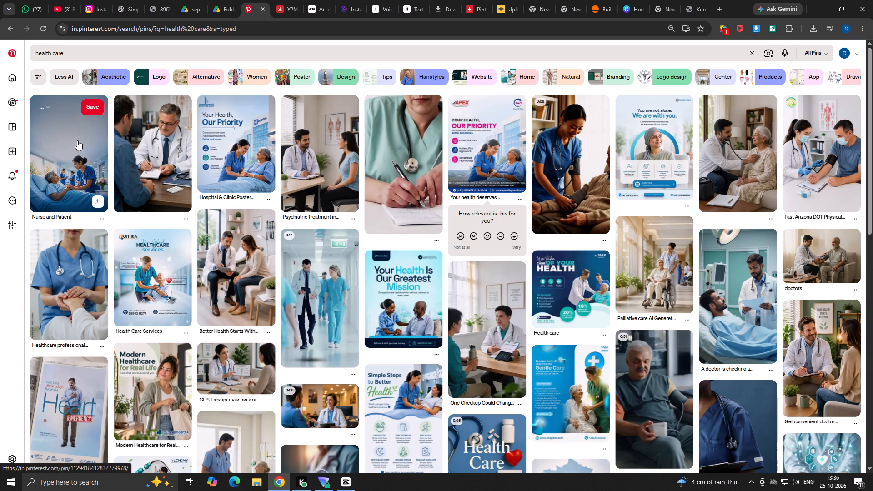
Download the "Nurse and Patient" pin's image as a JPG into the Downloads folder, keeping the suggested file name.
click(76, 153)
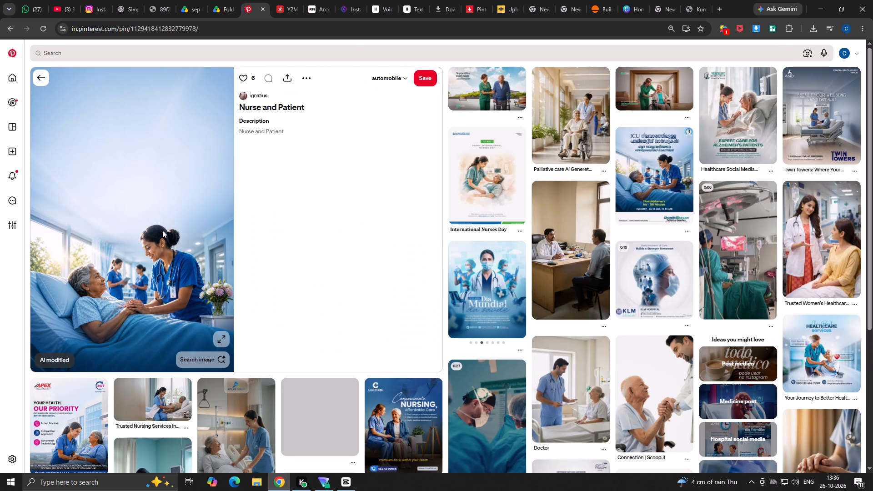
scroll(162, 230, down, 3)
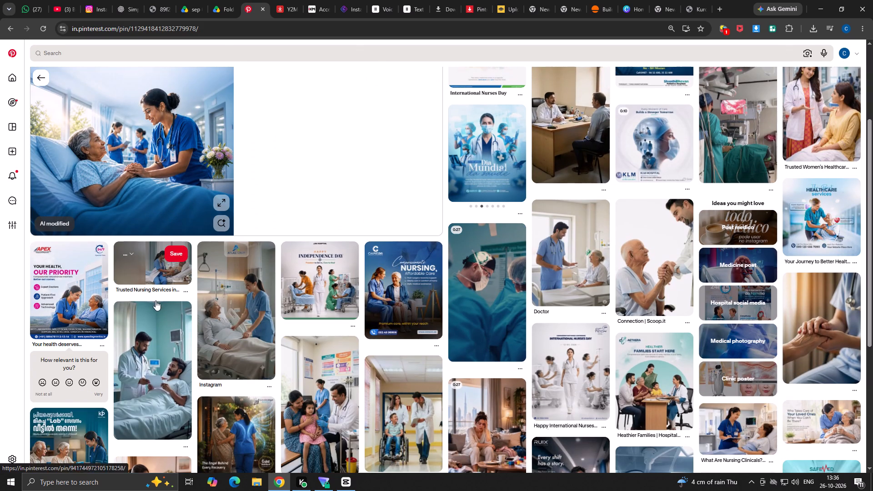
scroll(180, 347, up, 6)
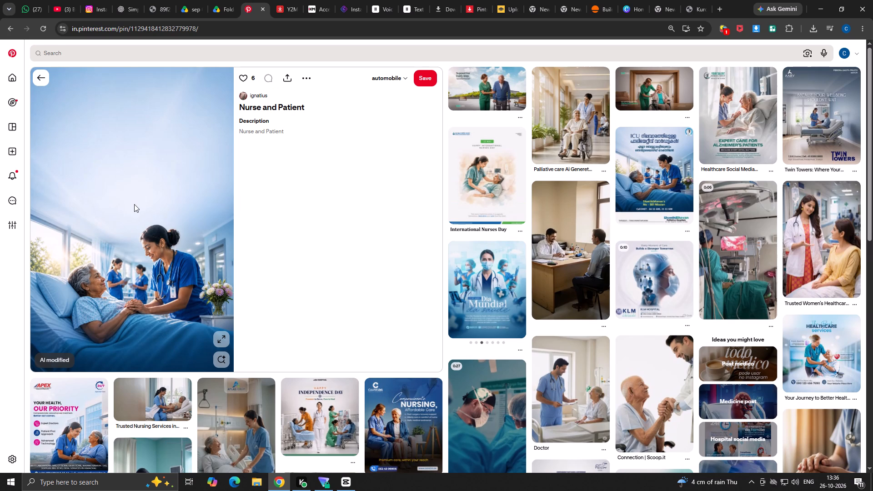
right_click(134, 204)
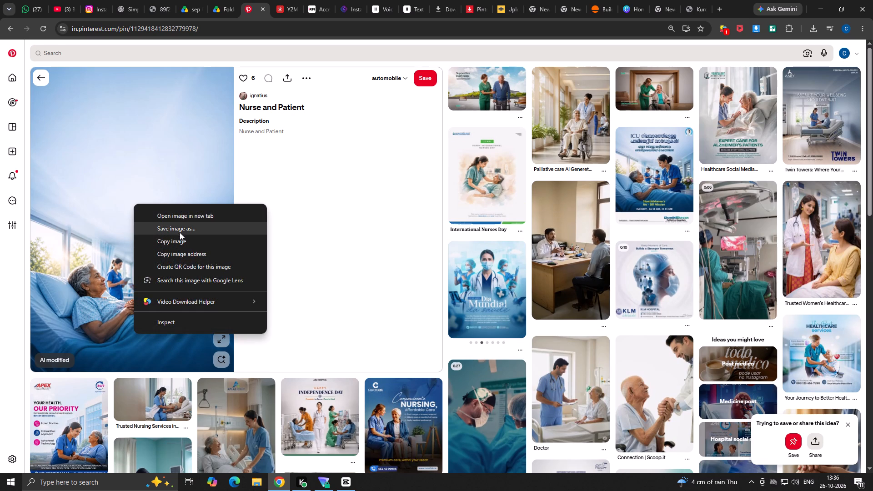
click(176, 231)
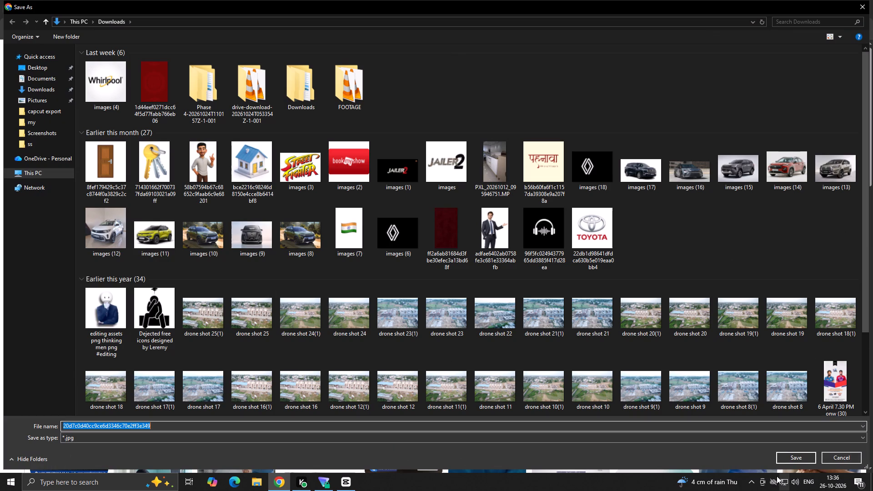
click(794, 454)
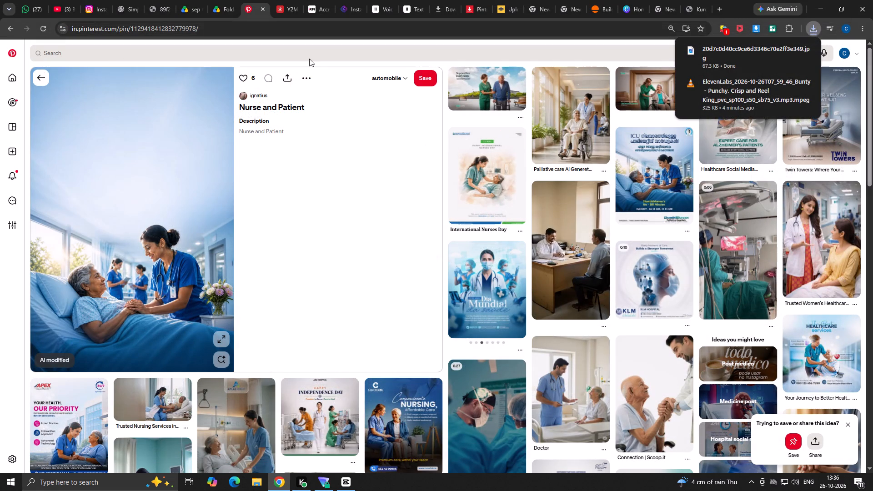
Search Pinterest for "doctwe".
click(279, 57)
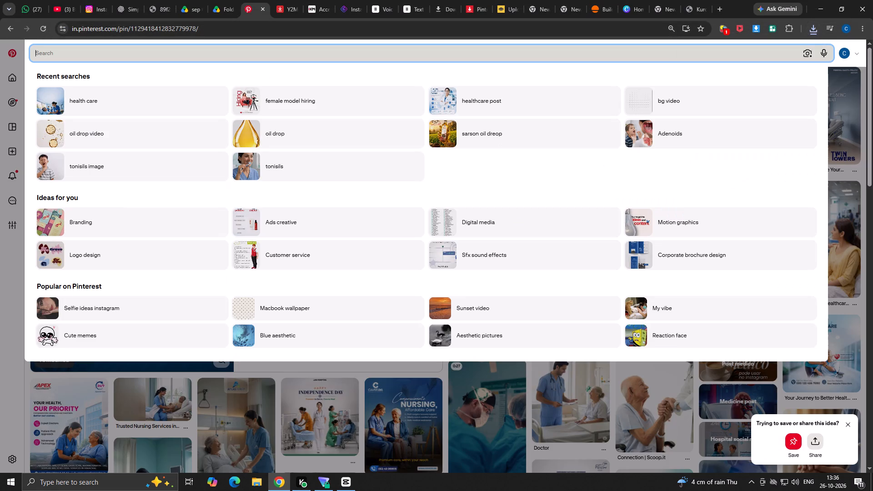
text(doc)
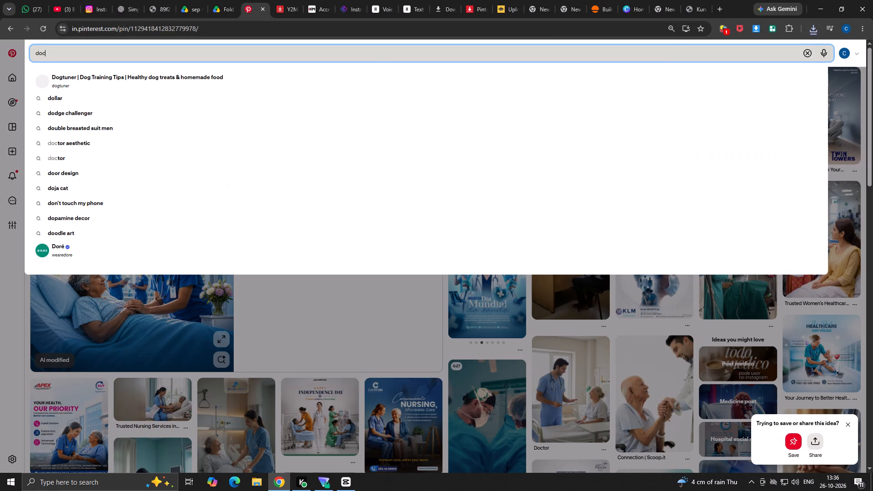
key(t)
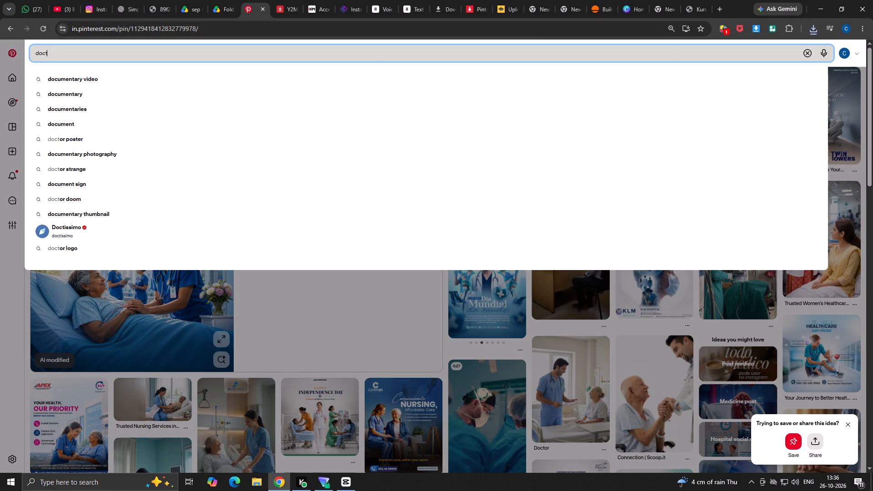
text(we)
key(Return)
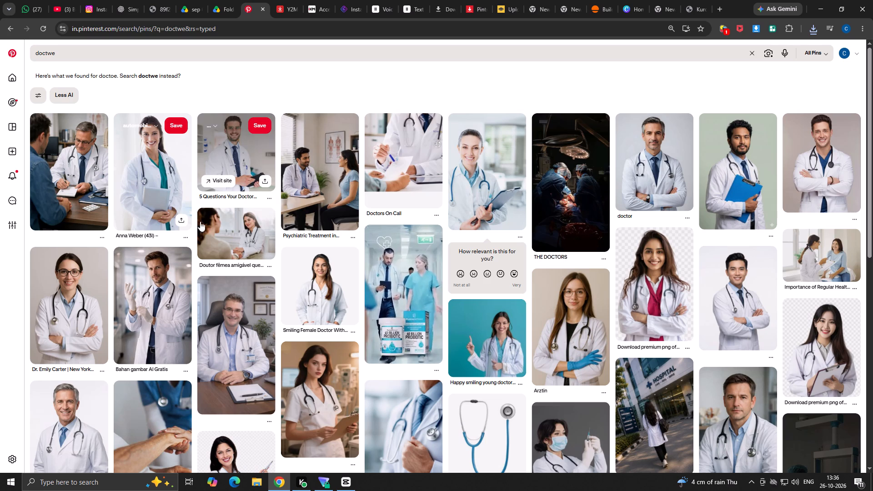
Look through the doctor search results for a suitable image or clip for the video.
scroll(212, 325, down, 3)
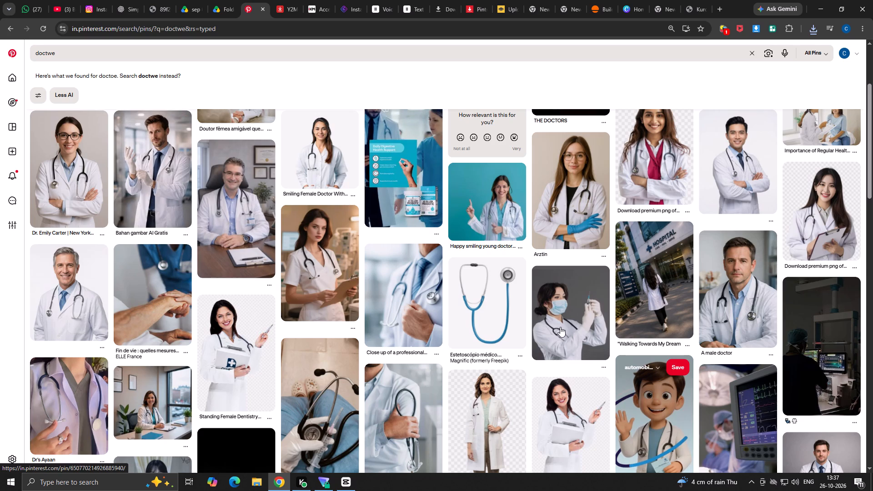
scroll(576, 318, down, 3)
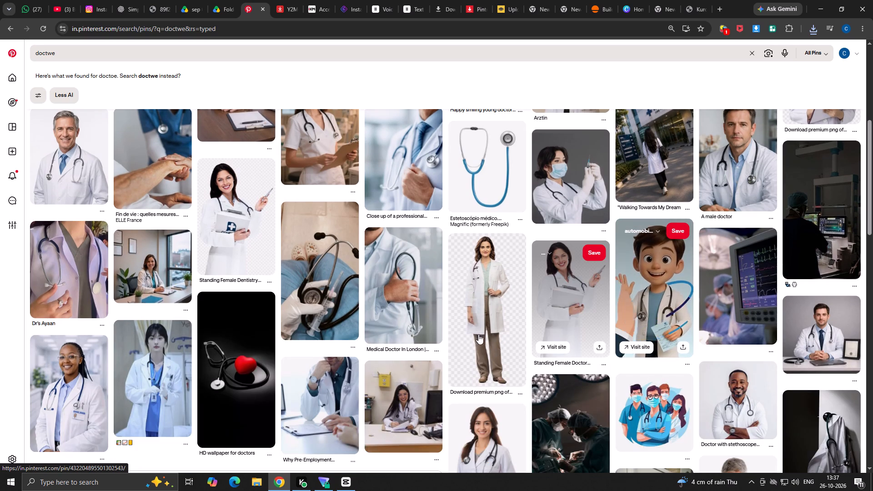
scroll(576, 321, down, 3)
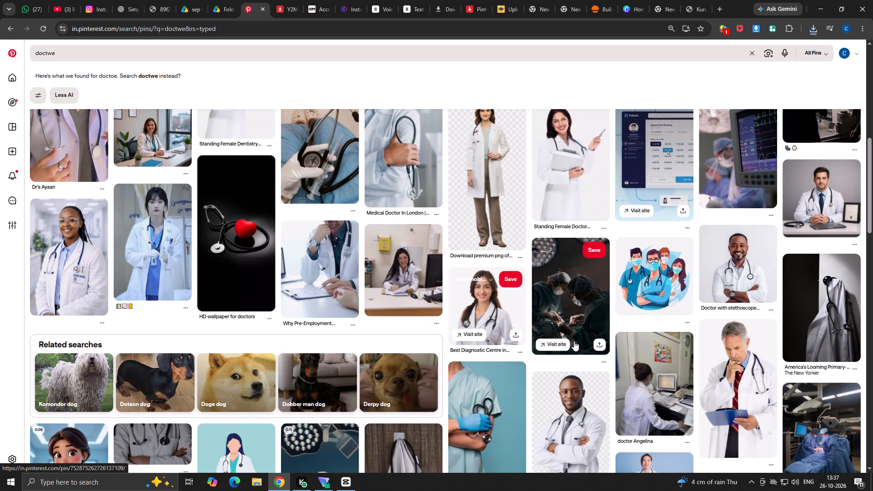
scroll(749, 189, up, 1)
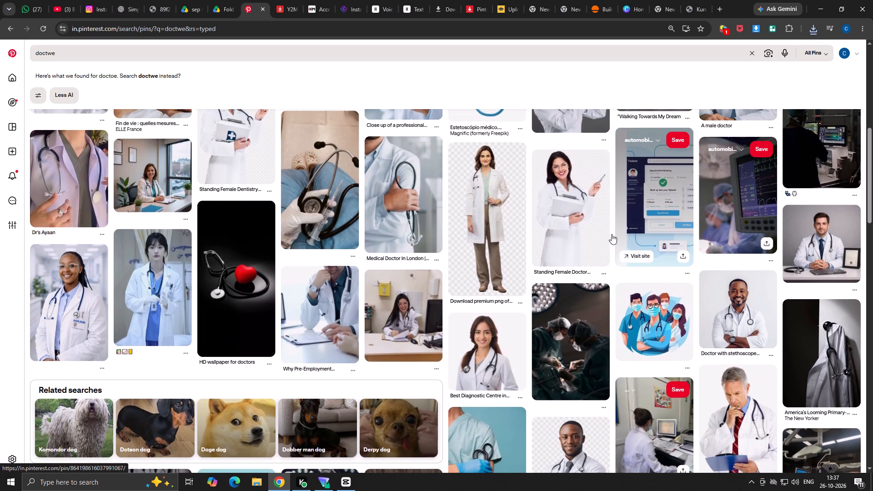
scroll(611, 233, up, 2)
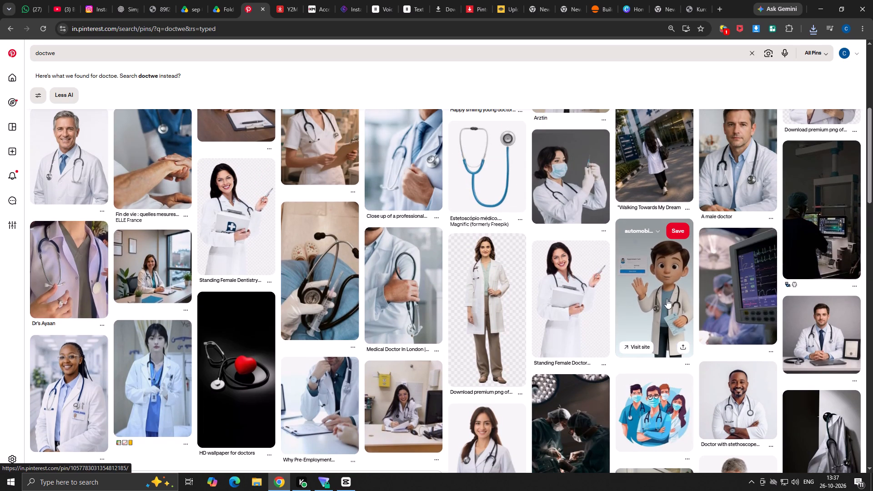
scroll(744, 334, down, 4)
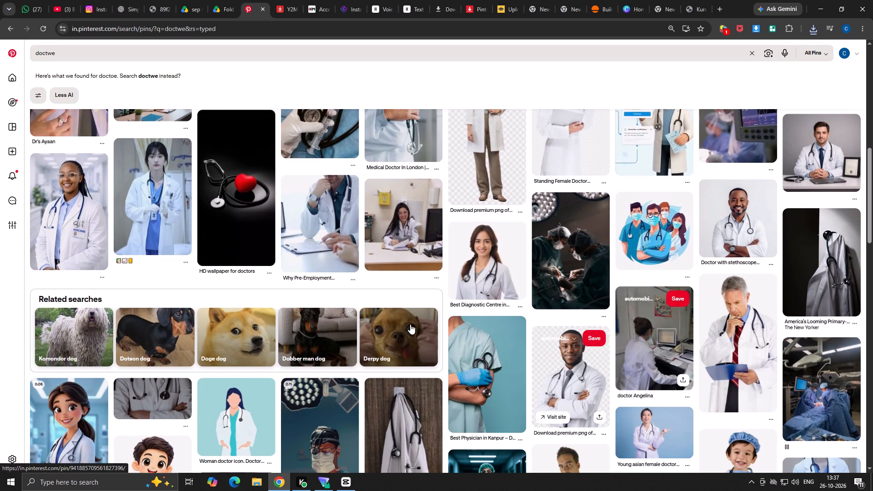
scroll(410, 324, down, 4)
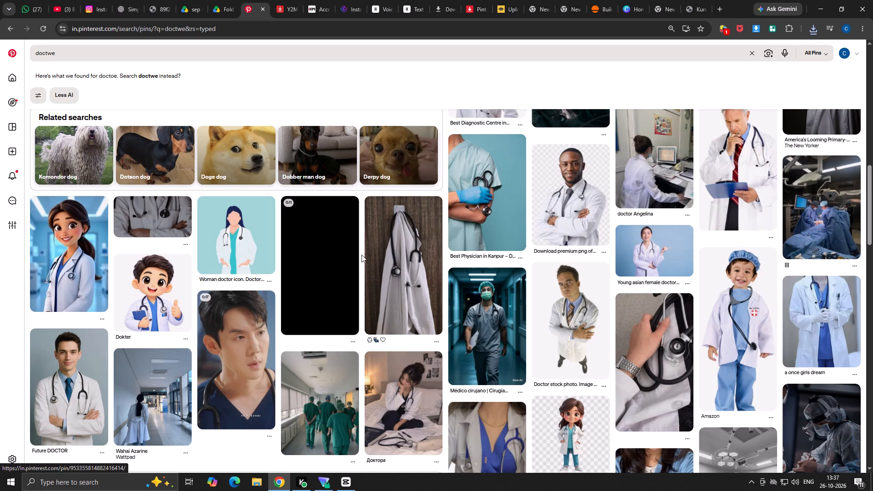
scroll(417, 284, down, 3)
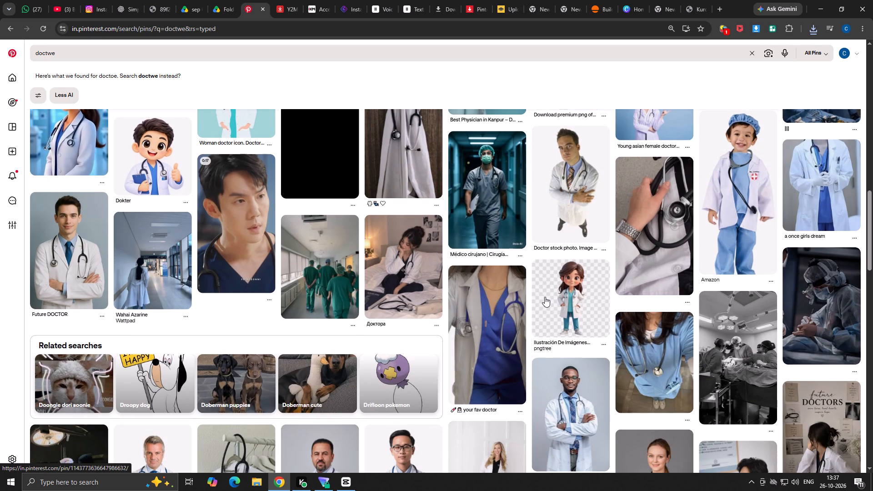
scroll(494, 304, down, 4)
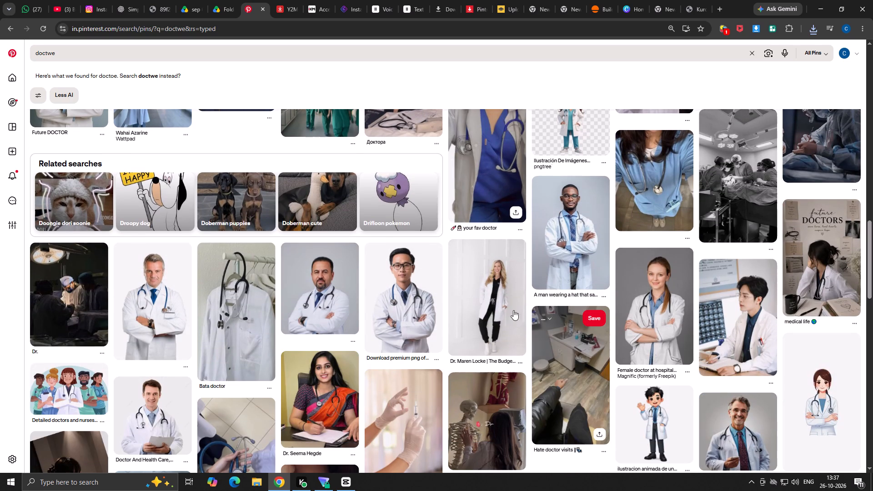
scroll(616, 336, up, 17)
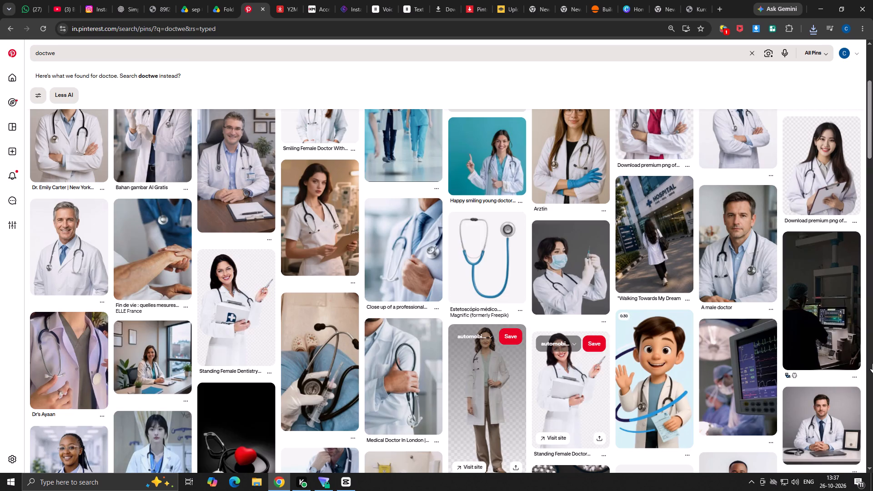
scroll(321, 324, up, 4)
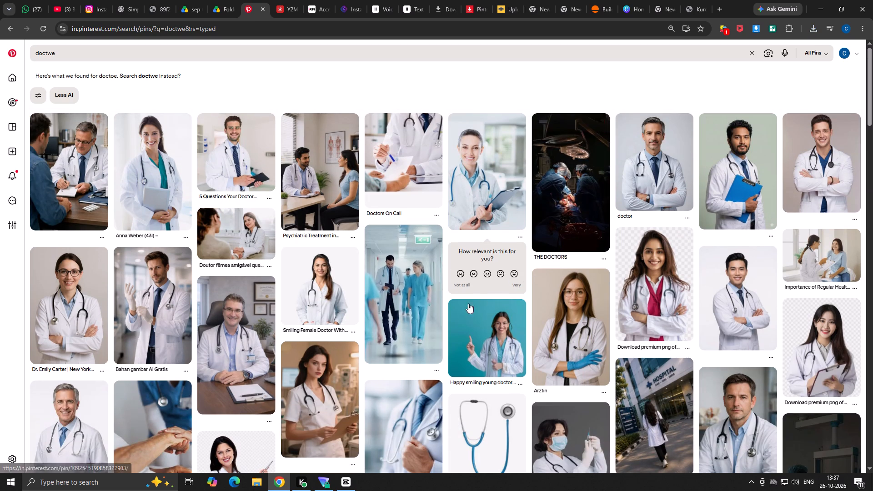
Preview the hospital corridor, masked doctor and "Newly Diagnosed Food Allergy" video pins, and go back to the doctor search results.
double_click(411, 309)
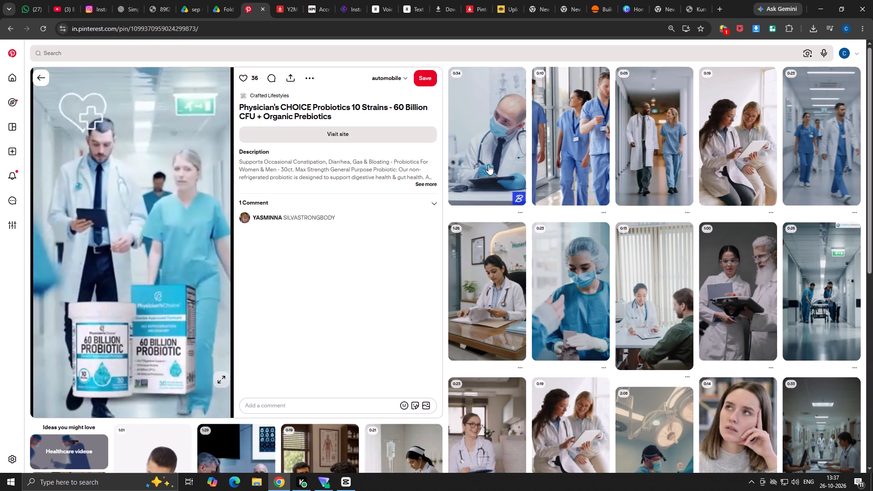
double_click(490, 163)
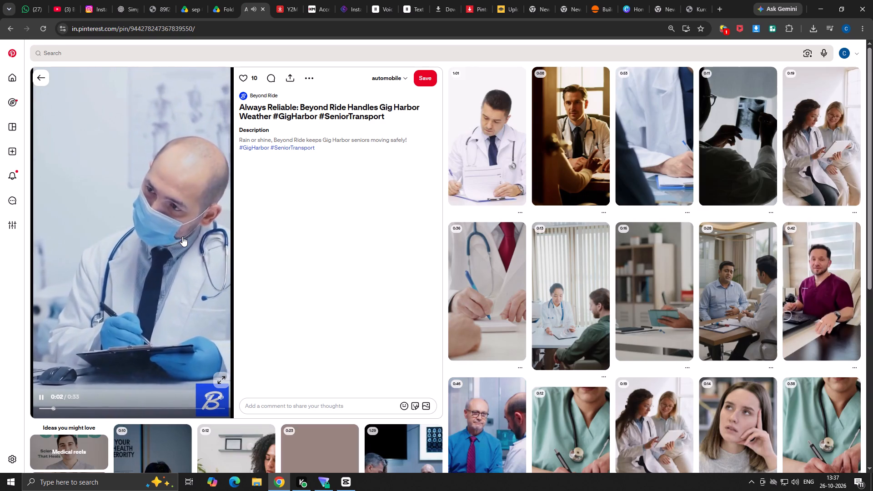
click(176, 249)
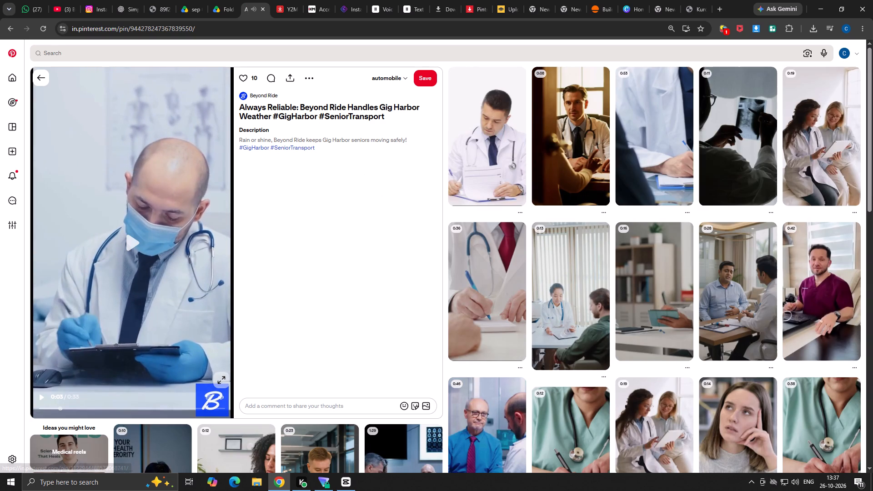
double_click(487, 163)
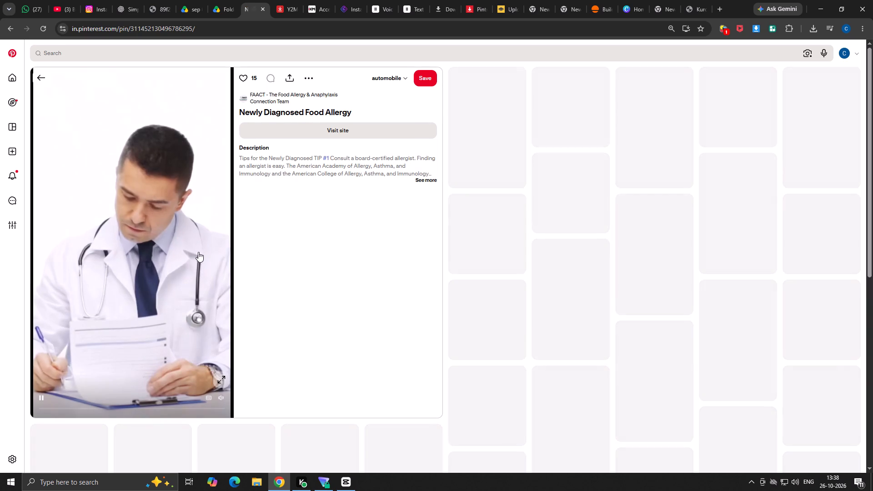
click(194, 239)
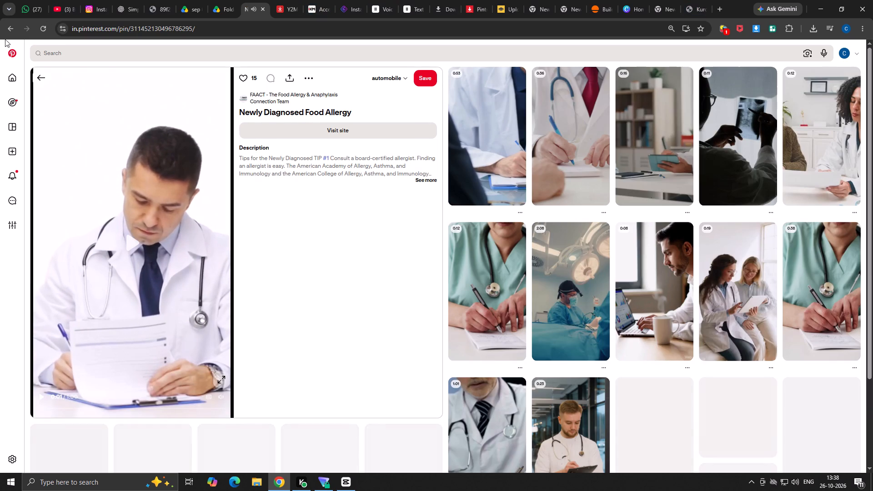
double_click(16, 30)
click(16, 30)
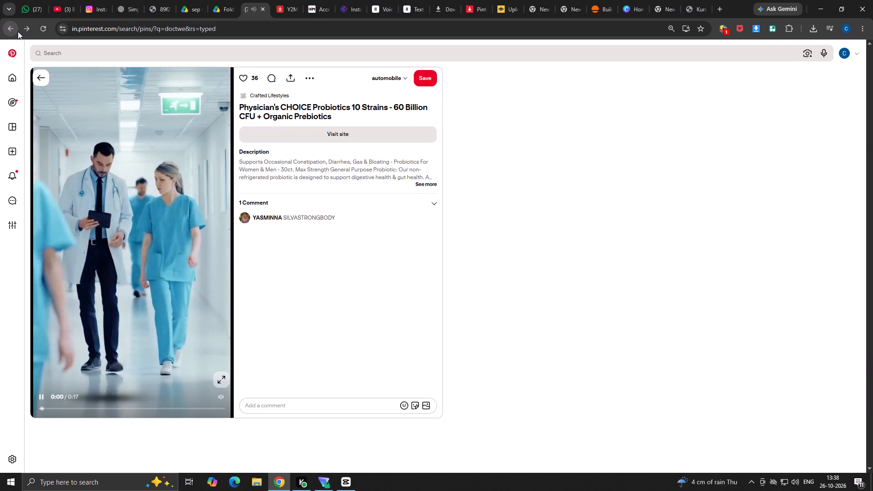
Open the "Bahan gambar AI Gratis" pin of a doctor pulling on gloves and start saving its image.
scroll(313, 276, up, 9)
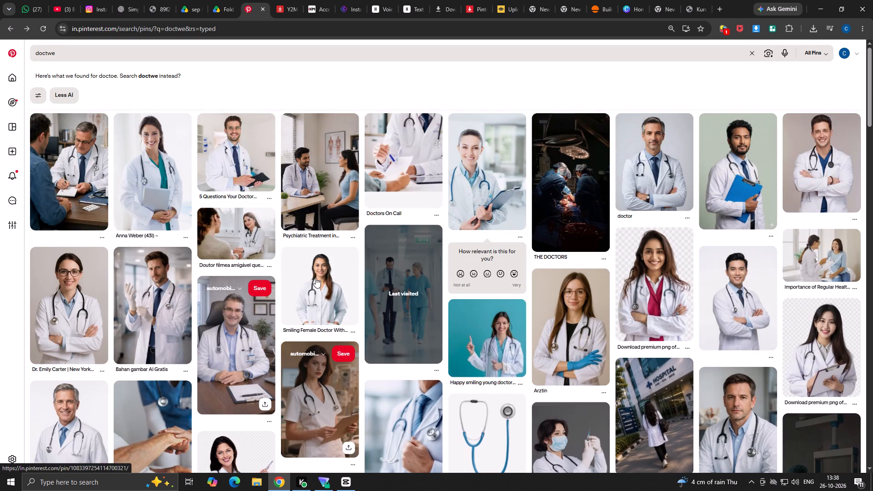
scroll(316, 278, down, 5)
scroll(243, 233, up, 2)
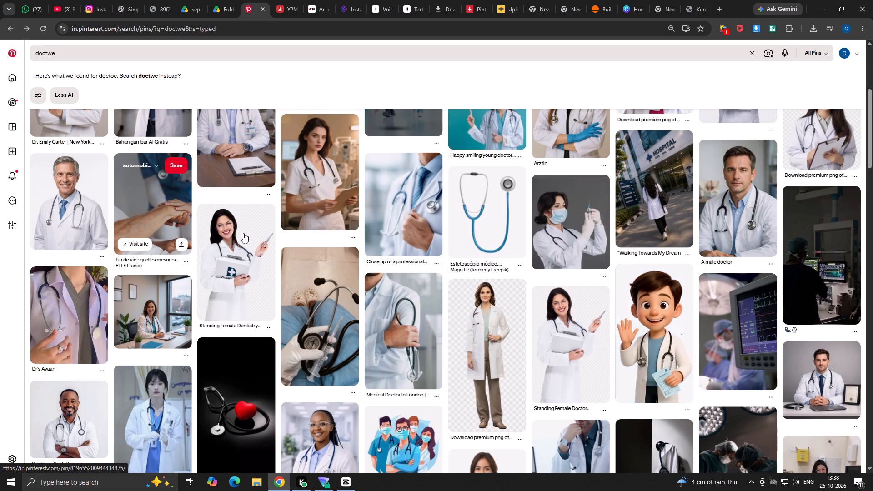
scroll(243, 233, up, 12)
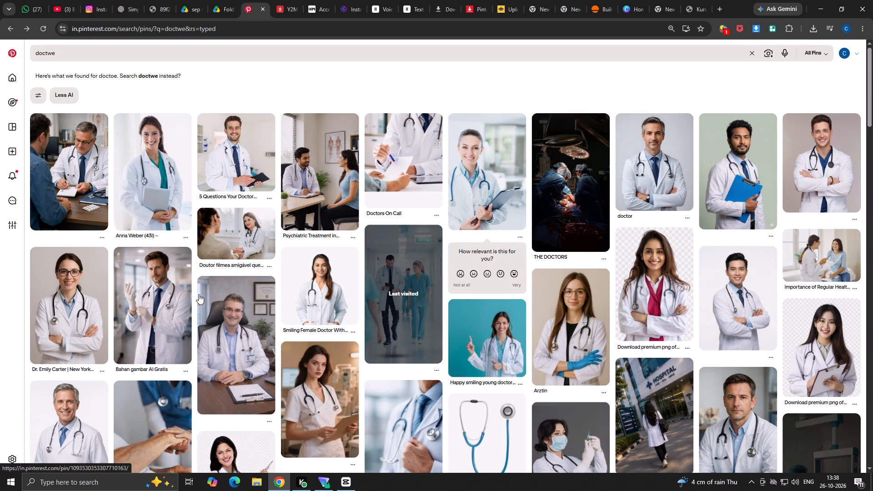
double_click(174, 325)
right_click(157, 249)
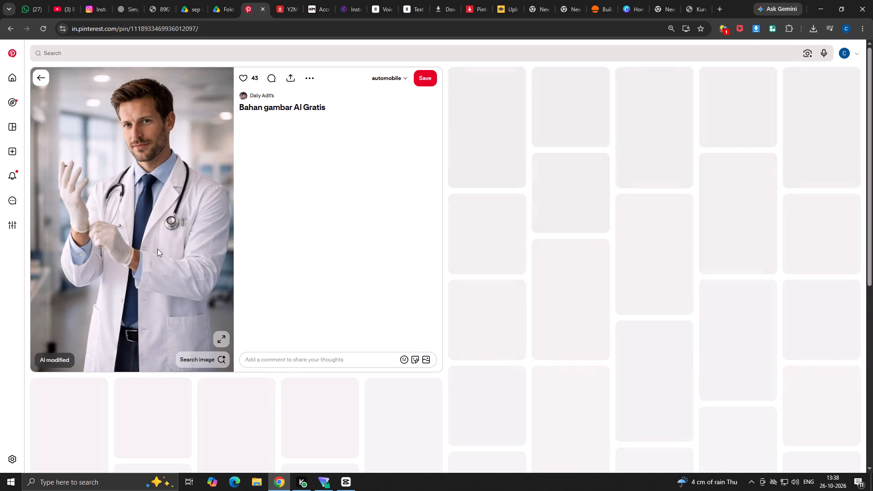
Save the image of the doctor pulling on gloves to the Downloads folder as a JPG, keeping the suggested file name.
click(197, 276)
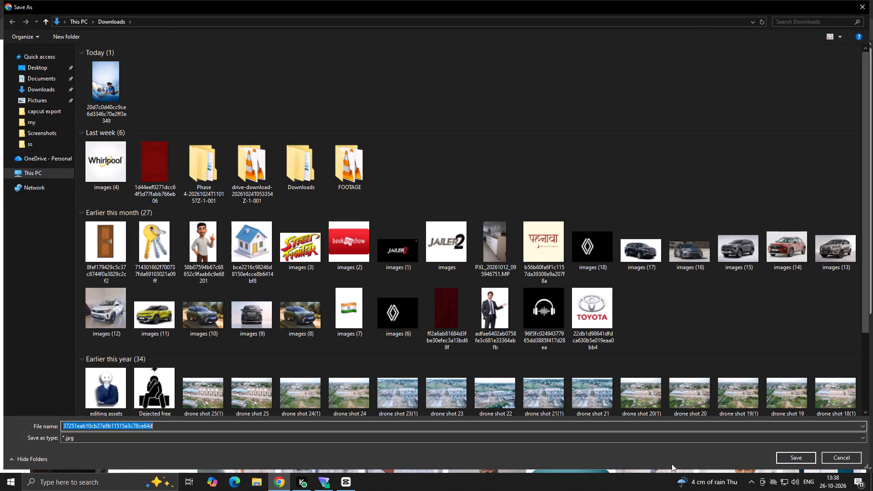
click(793, 454)
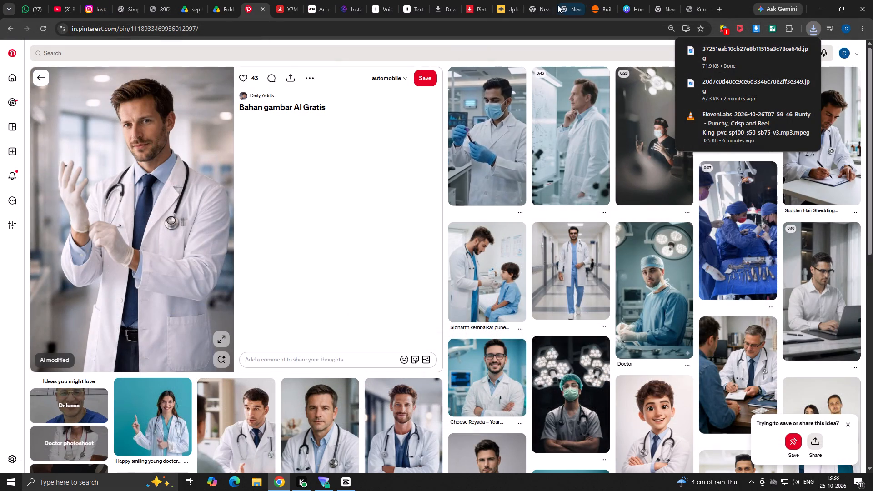
Switch to remove.bg and start uploading an image for background removal.
click(507, 11)
click(437, 261)
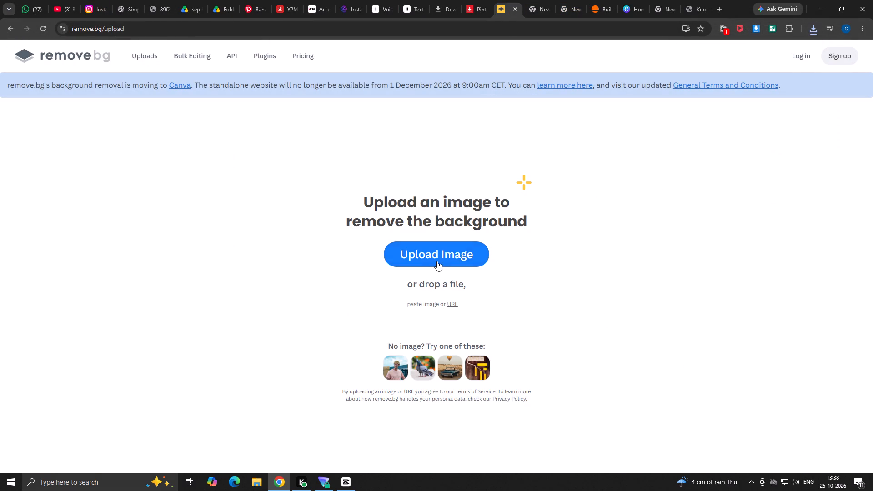
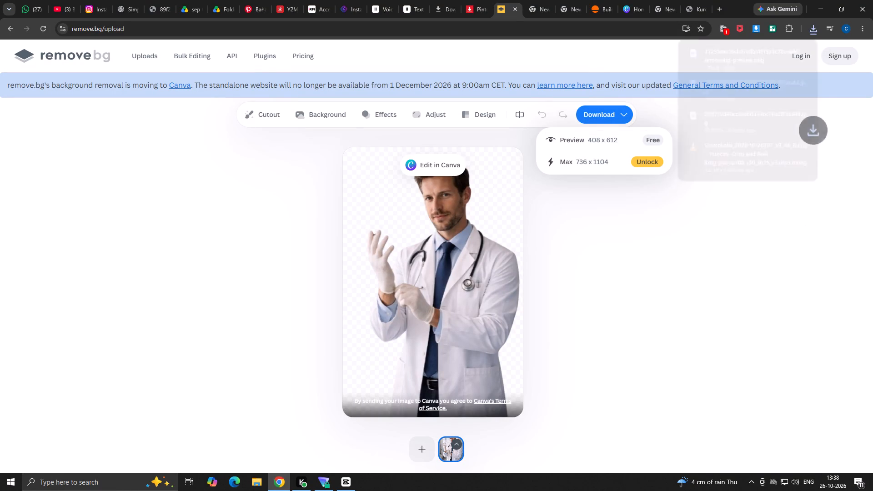
Switch to CapCut, where the video project 1026 is open with its voice-over timeline.
click(340, 479)
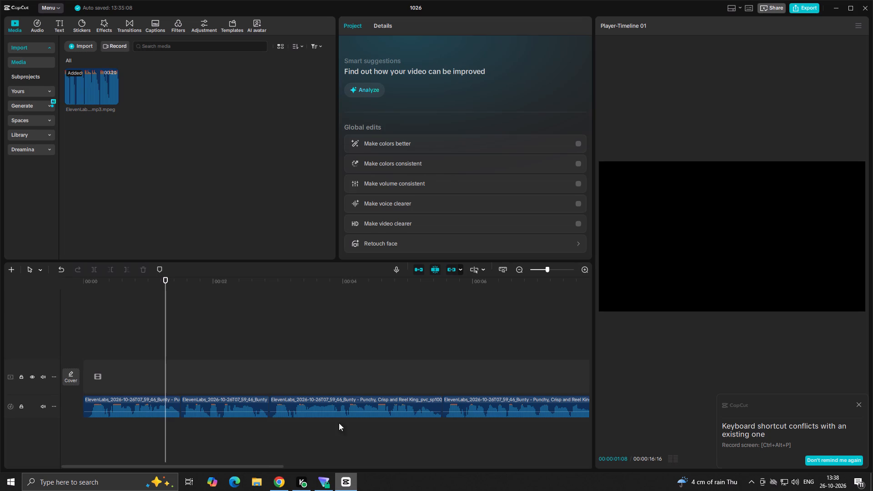
Import the background-removed doctor image and the hospital bedside image from Downloads into the project media.
click(89, 45)
click(111, 62)
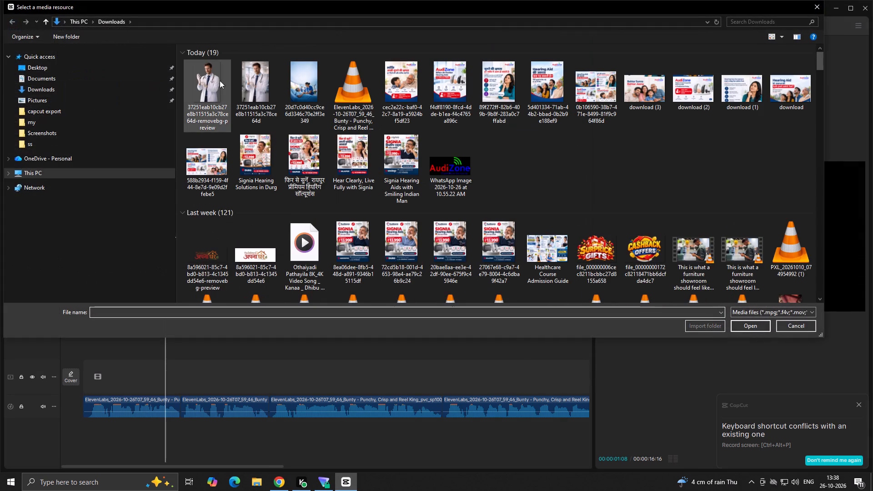
ctrl+click(207, 87)
ctrl+click(304, 89)
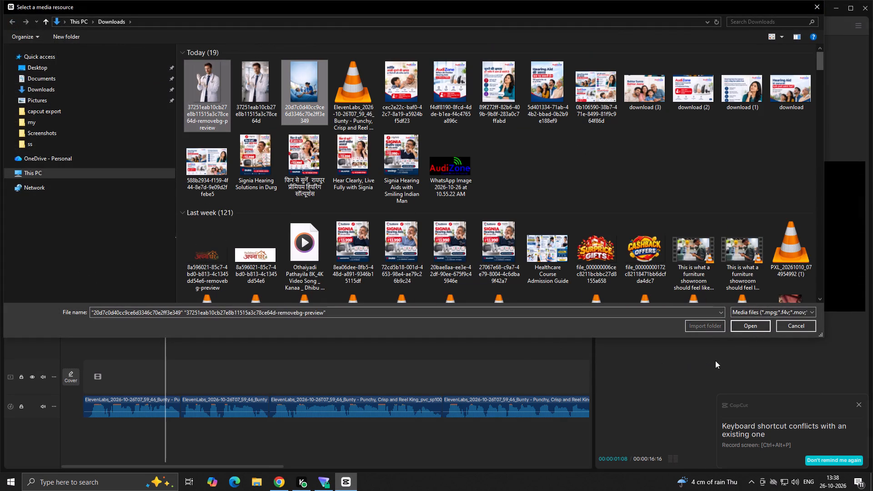
click(748, 322)
Place both imported images one after the other at the start of the main video track, above the voice-over.
drag(221, 87, 67, 357)
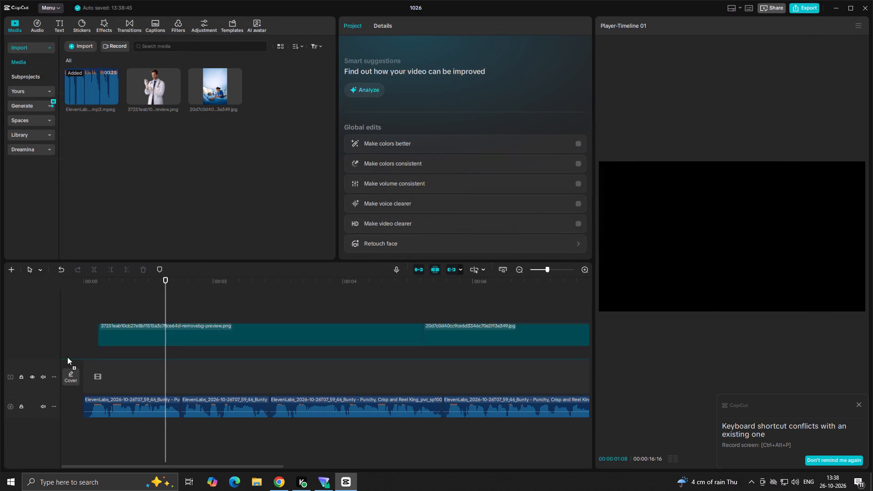
drag(67, 357, 52, 366)
click(104, 339)
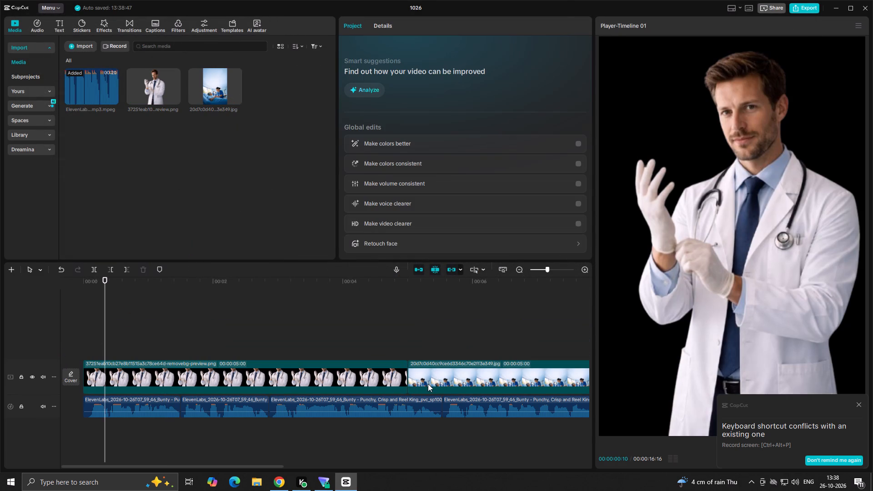
Remove the doctor clip from the timeline and put the hospital bedside clip in its place at the start of the main track.
drag(457, 375, 160, 394)
click(306, 379)
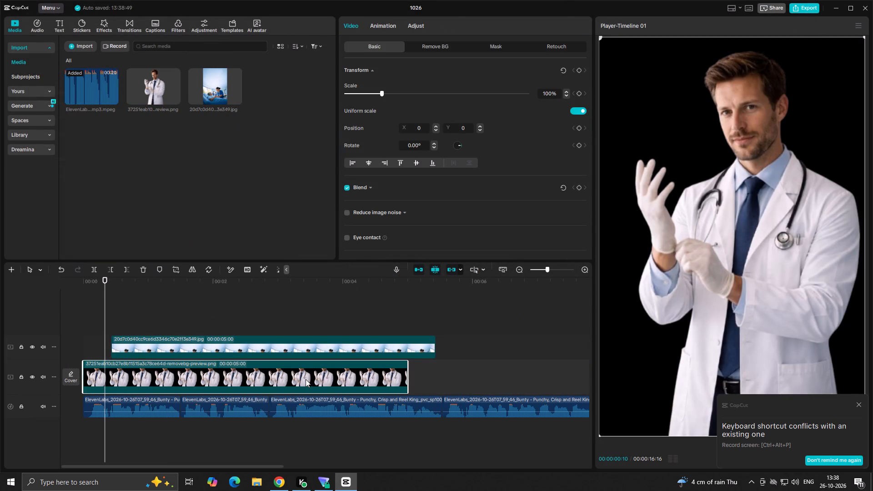
key(BackSpace)
drag(284, 350, 257, 398)
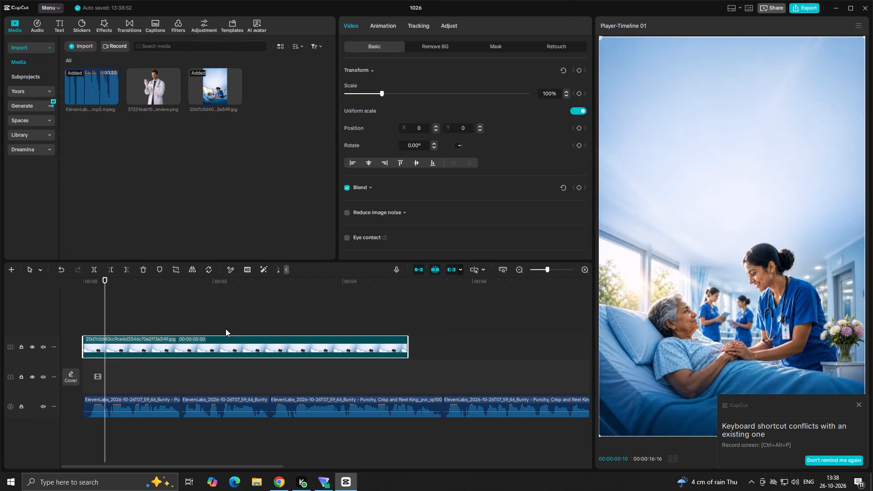
drag(217, 352, 249, 373)
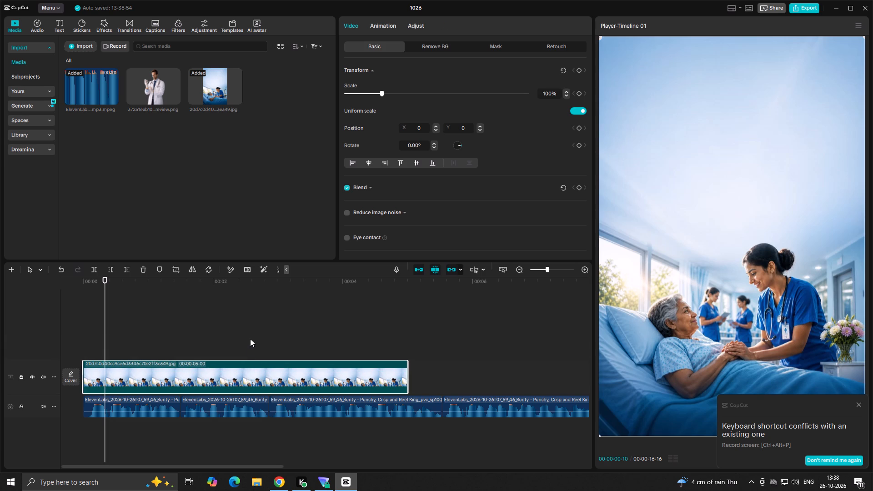
Play back the first two seconds repeatedly to hear the opening voice-over phrases, dismissing the shortcut-conflict notice and returning to the start.
click(250, 339)
drag(250, 339, 0, 378)
key(space)
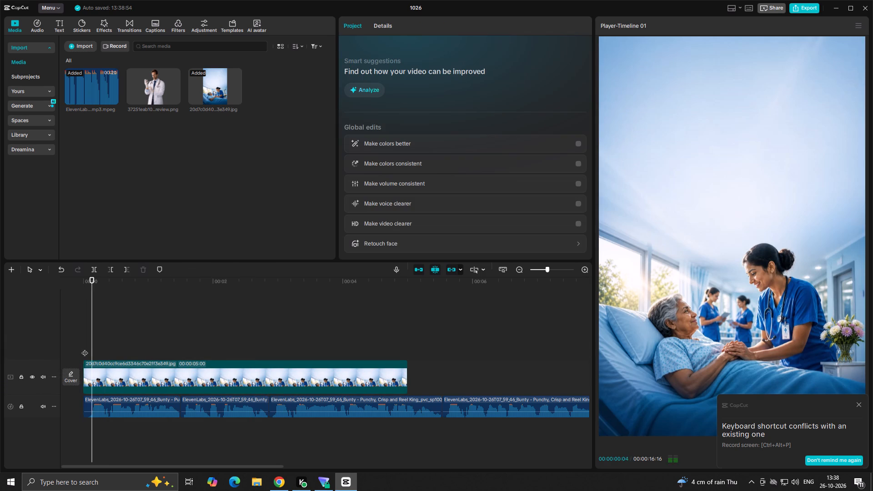
key(space)
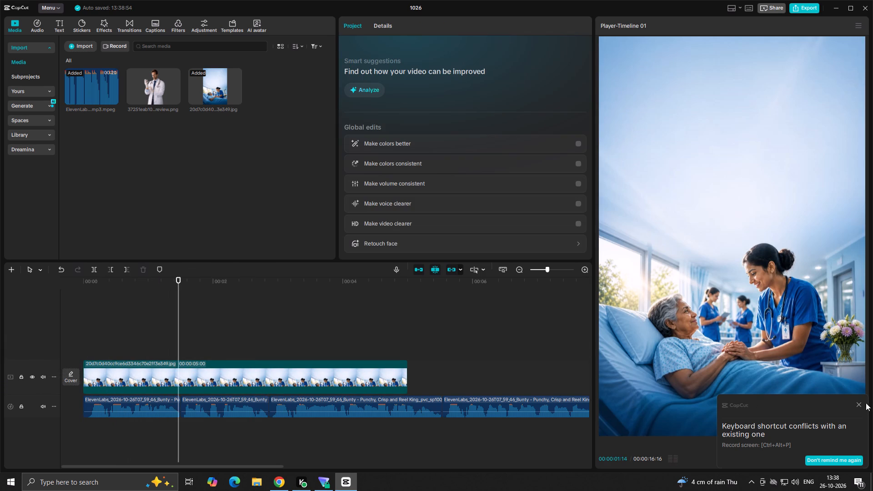
click(856, 405)
click(860, 405)
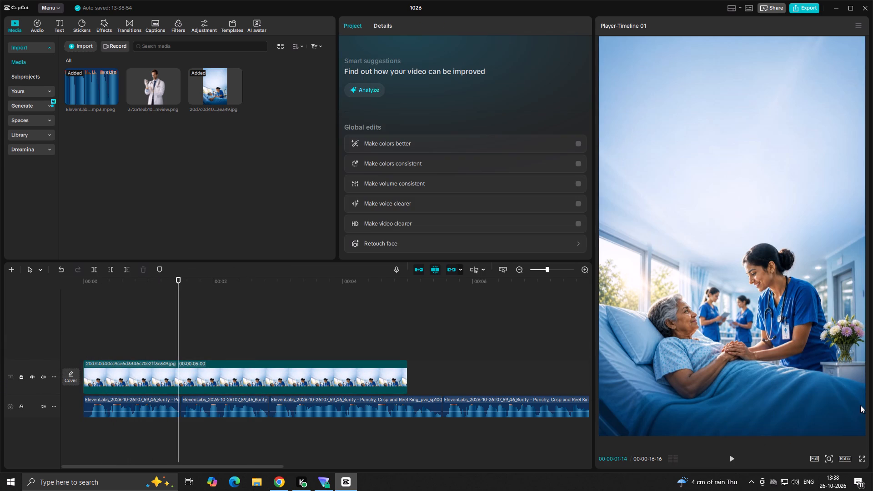
click(224, 332)
drag(224, 332, 0, 364)
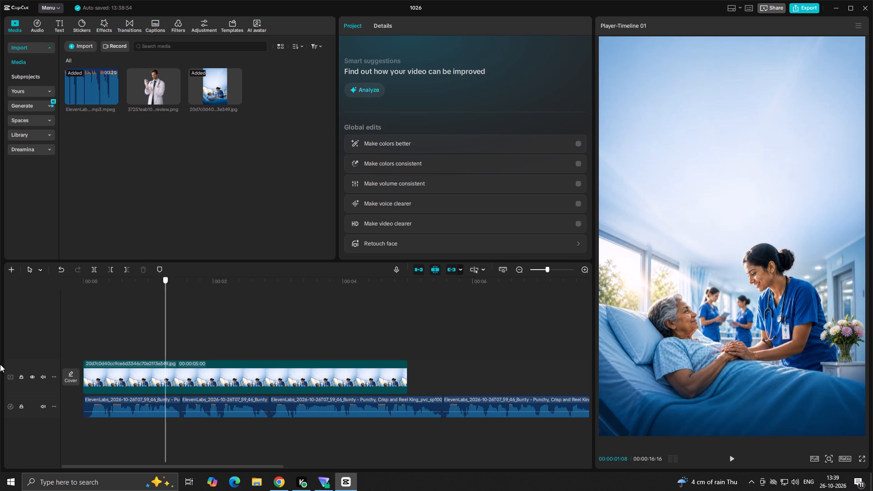
drag(0, 364, 0, 372)
key(space)
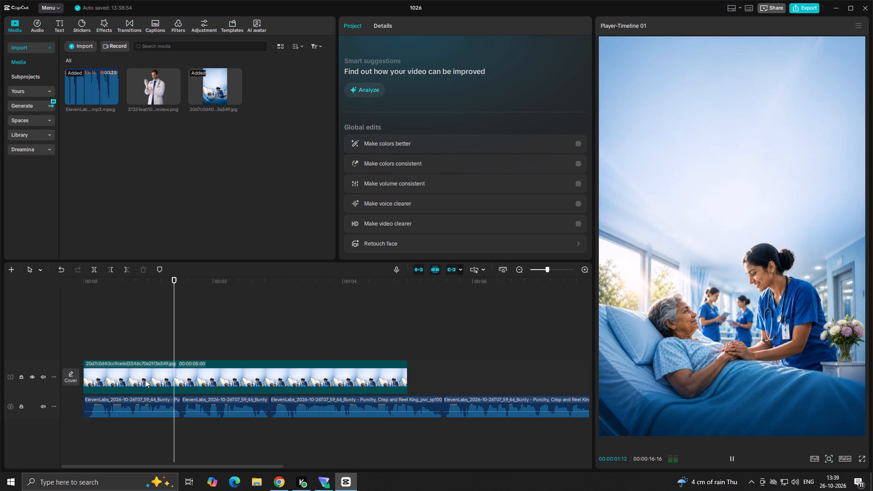
key(space)
click(173, 341)
key(space)
key(space)
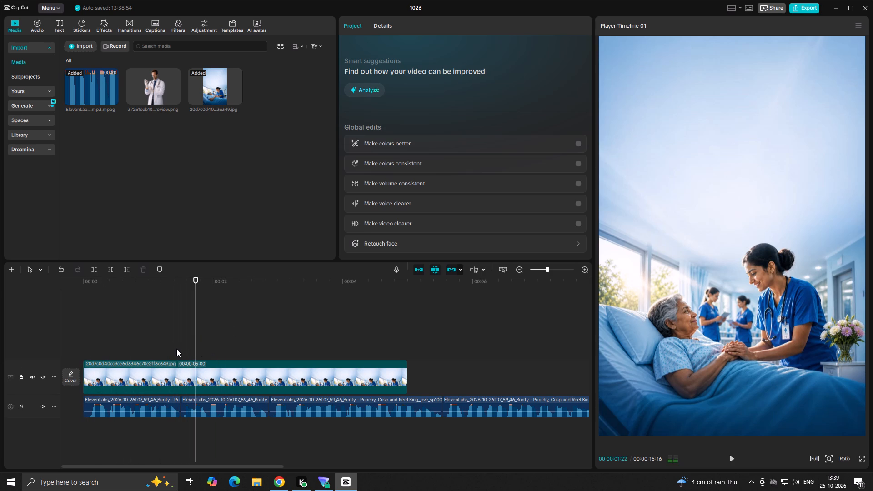
key(space)
key(space)
click(188, 341)
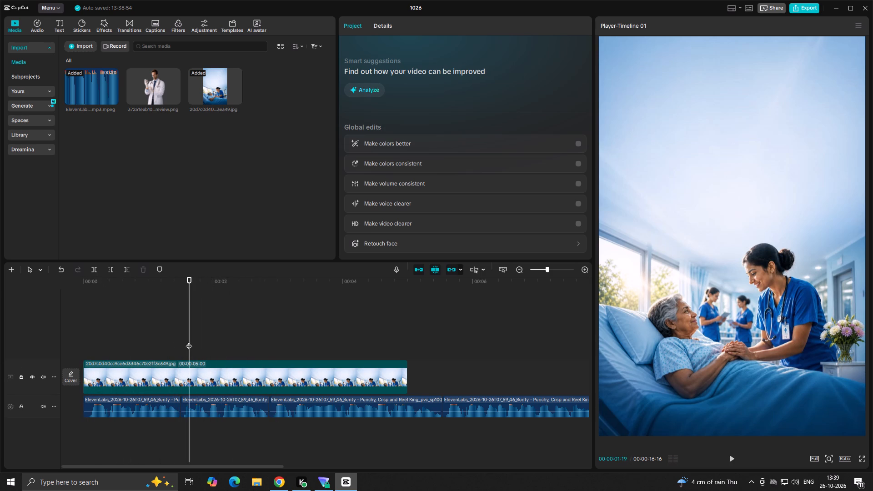
drag(189, 341, 0, 365)
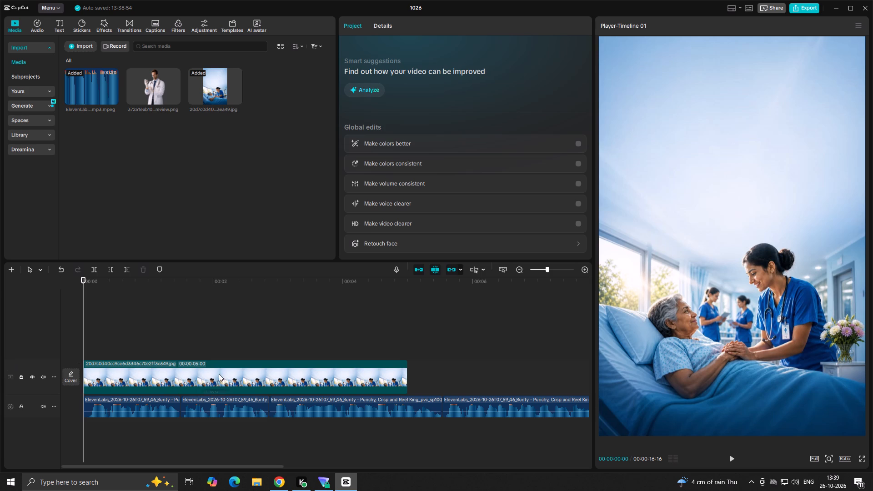
Add a default text clip at the start of the timeline over the hospital bedside image.
click(85, 45)
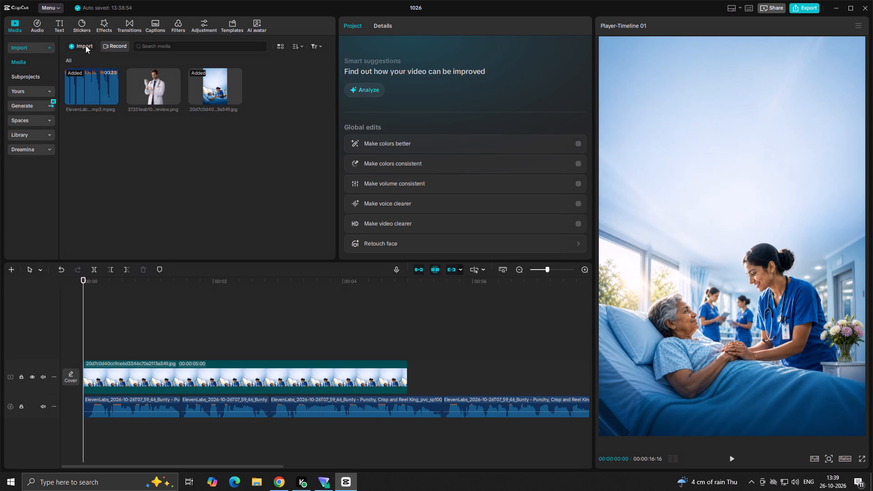
click(84, 39)
click(61, 25)
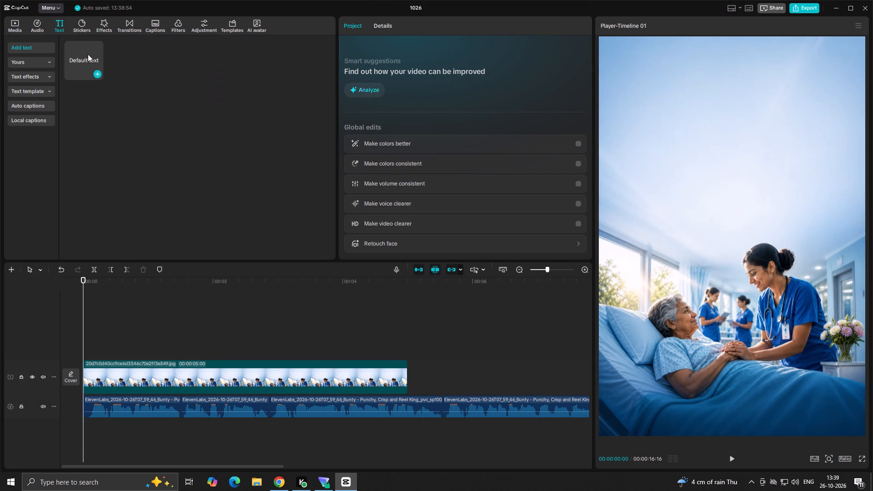
click(100, 70)
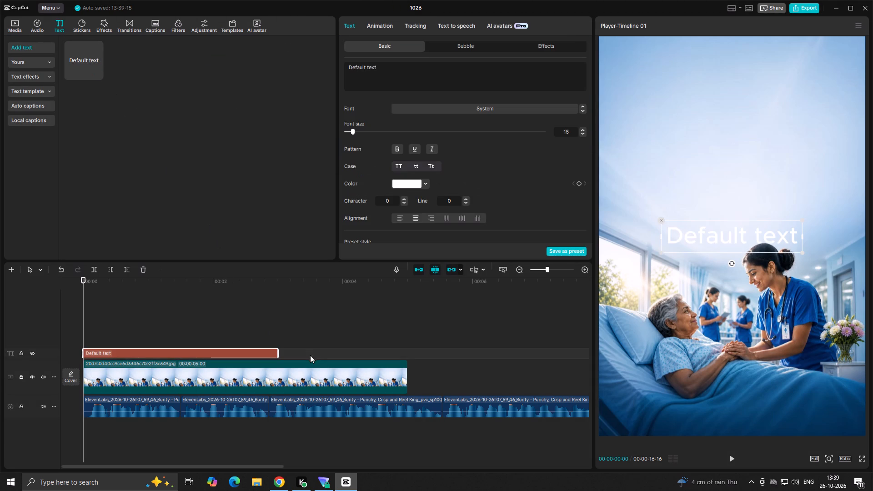
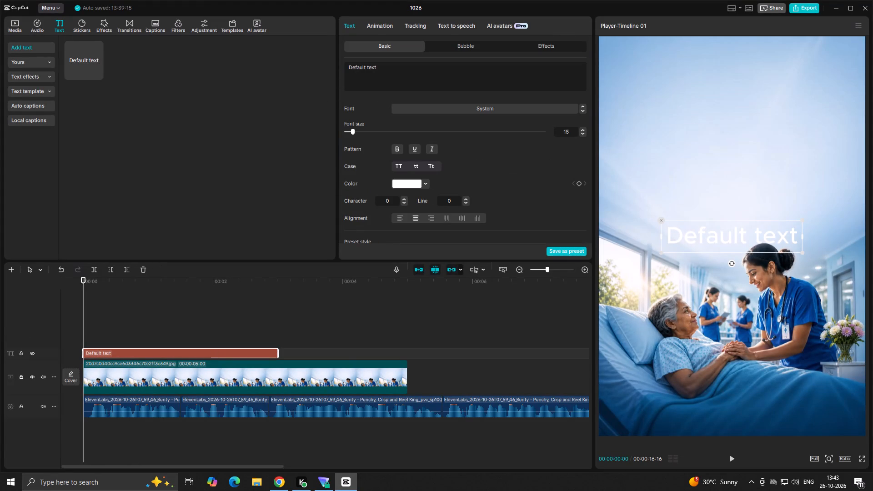
Replace the default text at the start of the timeline with the copied line "Healthcare mein career banana hai?" and deselect the clip.
drag(393, 75, 218, 64)
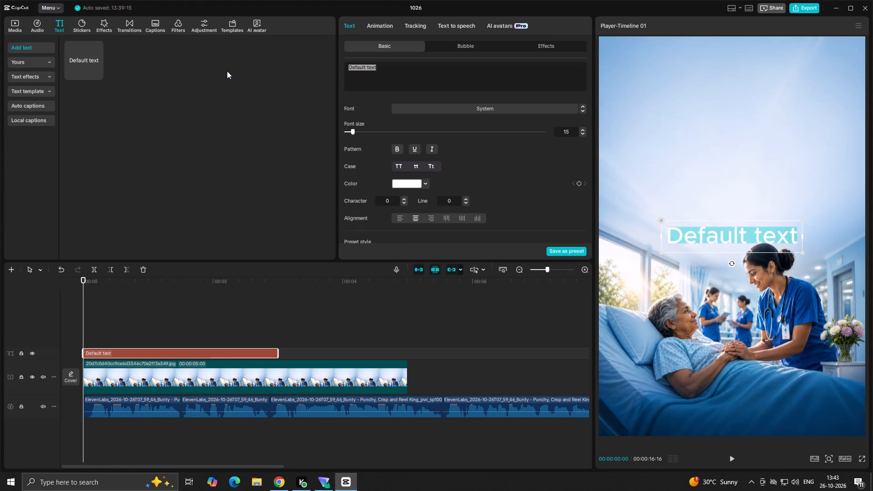
key(ctrl+v)
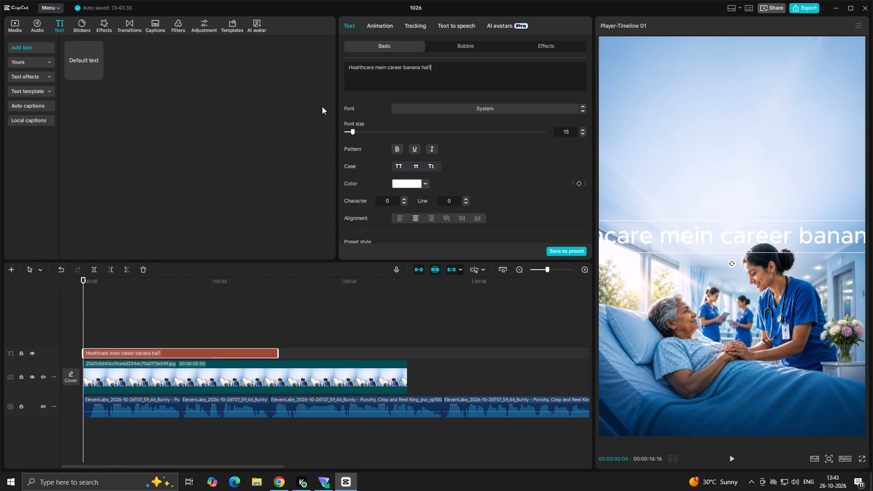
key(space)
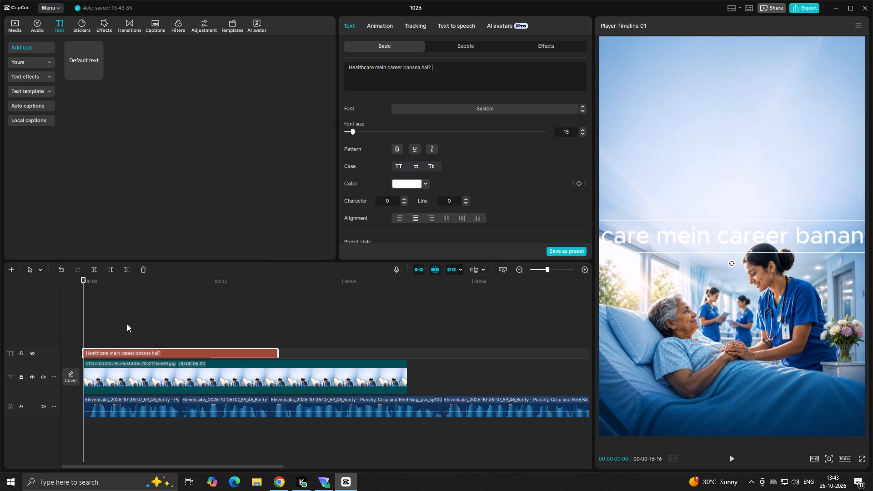
click(127, 337)
drag(127, 337, 37, 356)
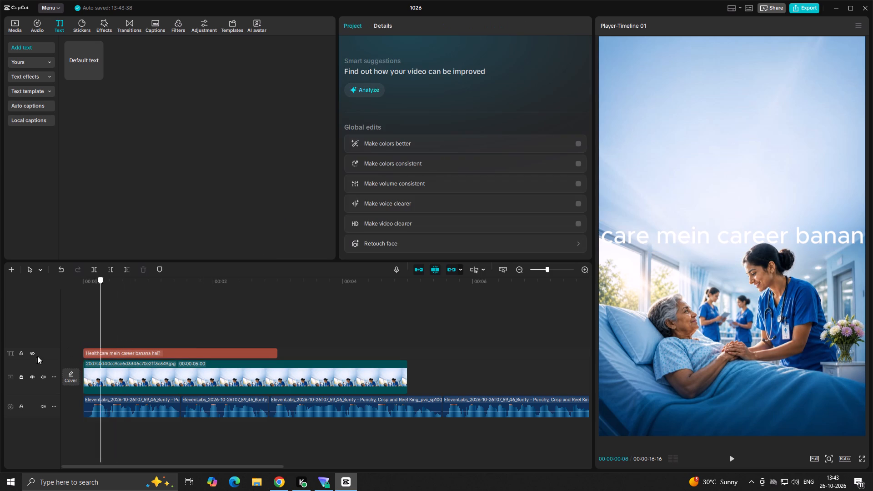
Replay the opening second or so of the timeline to check the voice-over's wording and timing against the first text clip.
drag(37, 356, 2, 361)
key(space)
key(space)
key(space)
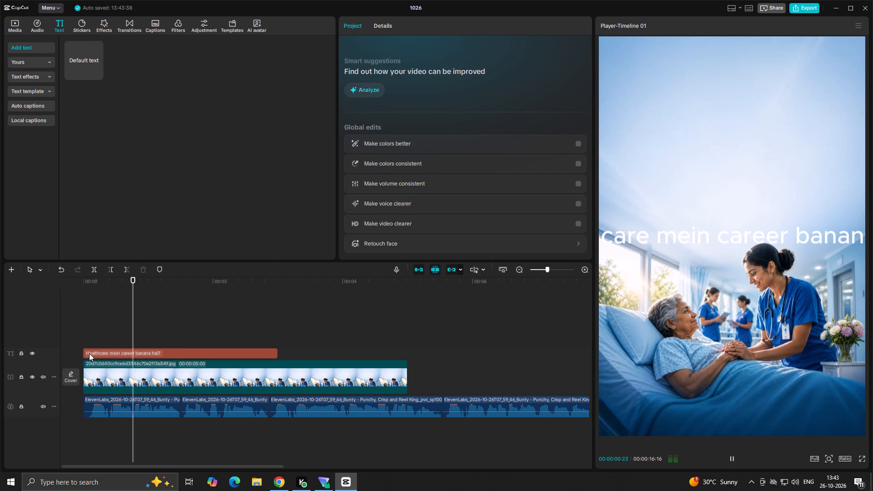
key(space)
click(101, 330)
drag(101, 330, 41, 342)
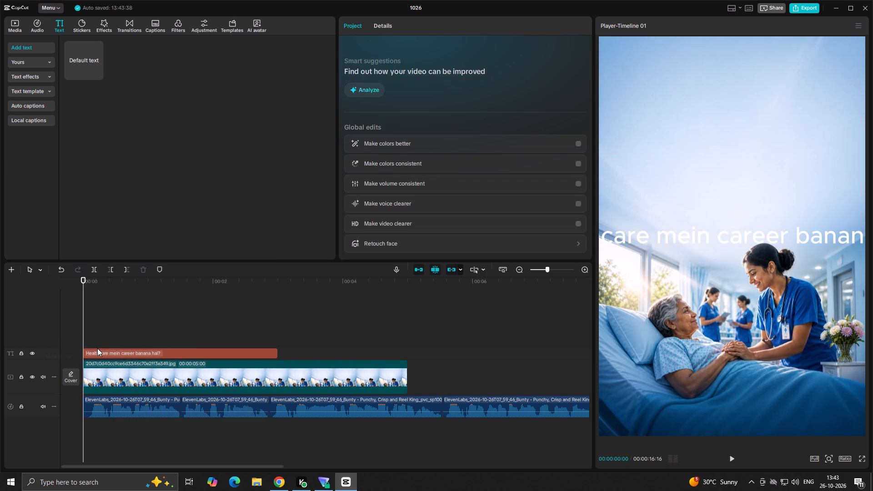
click(104, 352)
click(105, 331)
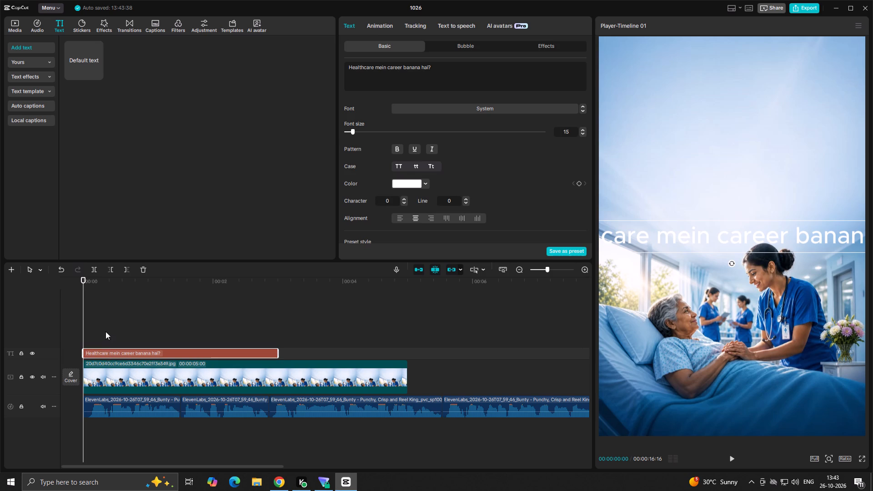
drag(105, 331, 71, 345)
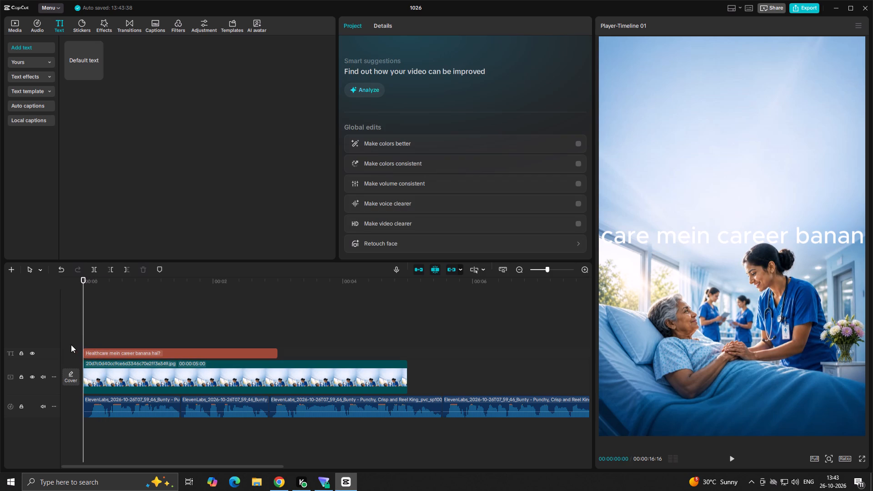
key(space)
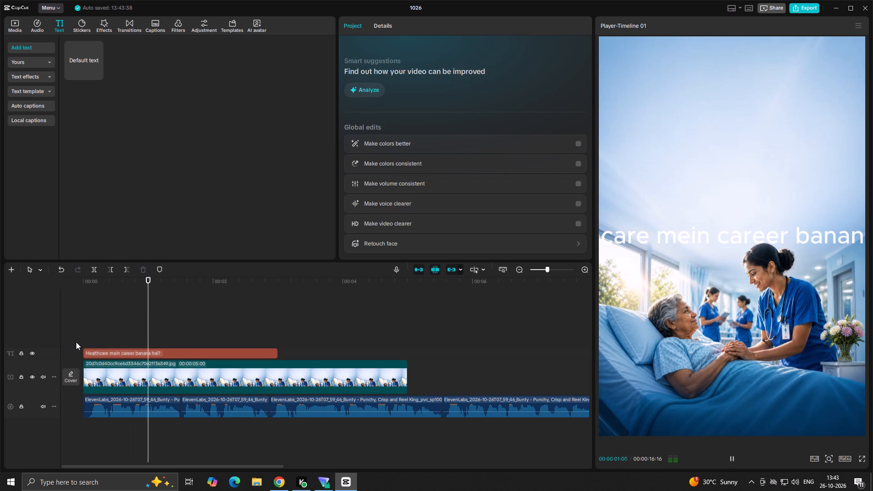
key(space)
click(136, 331)
drag(137, 331, 61, 337)
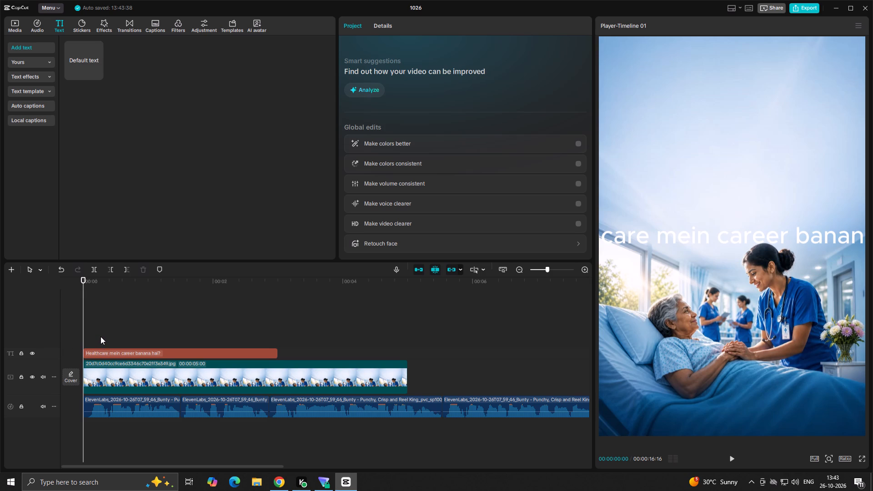
key(space)
key(space)
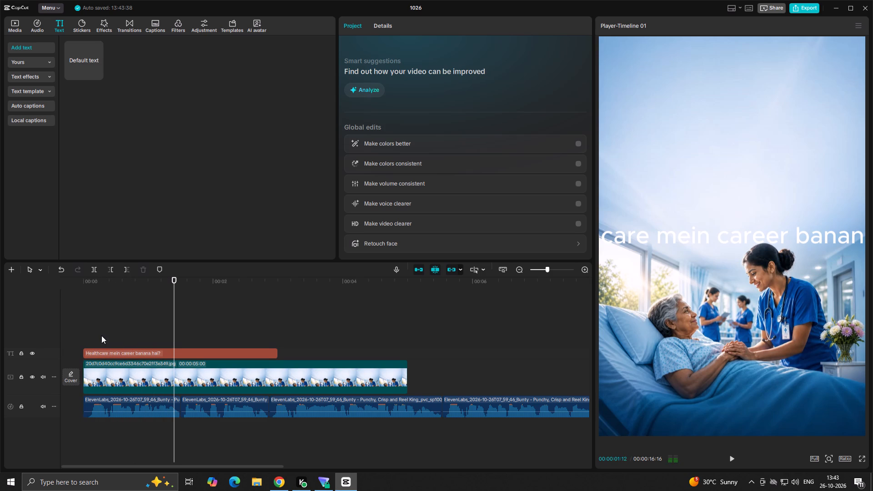
click(109, 329)
drag(109, 329, 19, 333)
key(space)
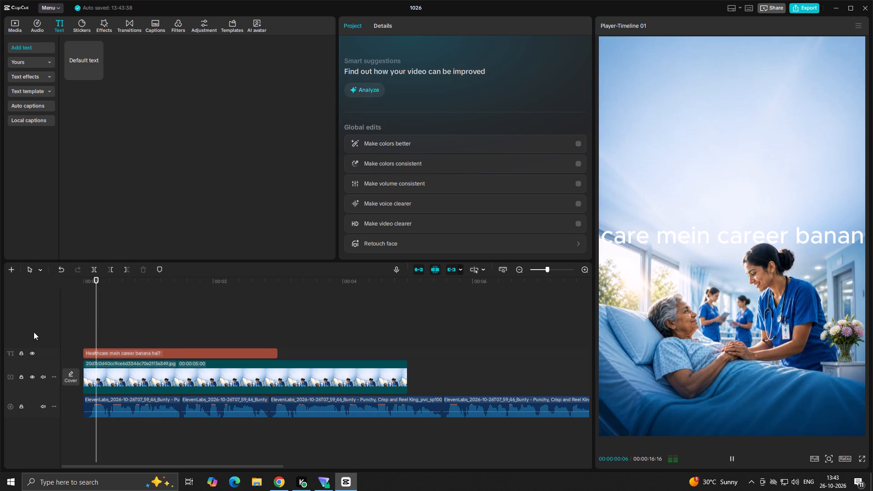
key(space)
click(106, 330)
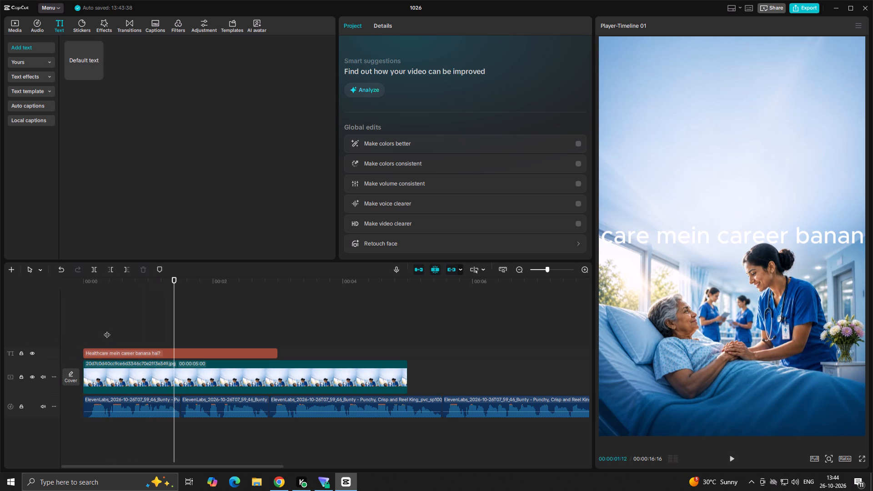
drag(107, 330, 65, 345)
Cut "mein career banana hai?" out of the first text clip, leaving only "Healthcare".
click(120, 353)
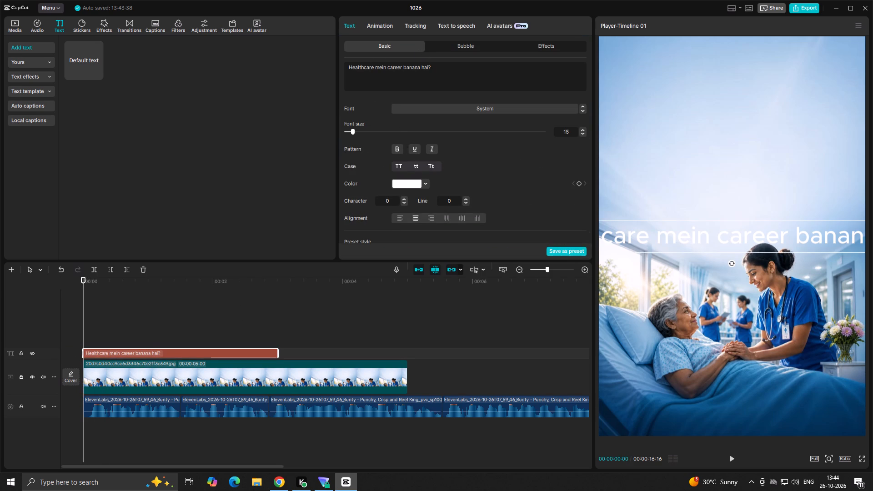
drag(375, 68, 439, 65)
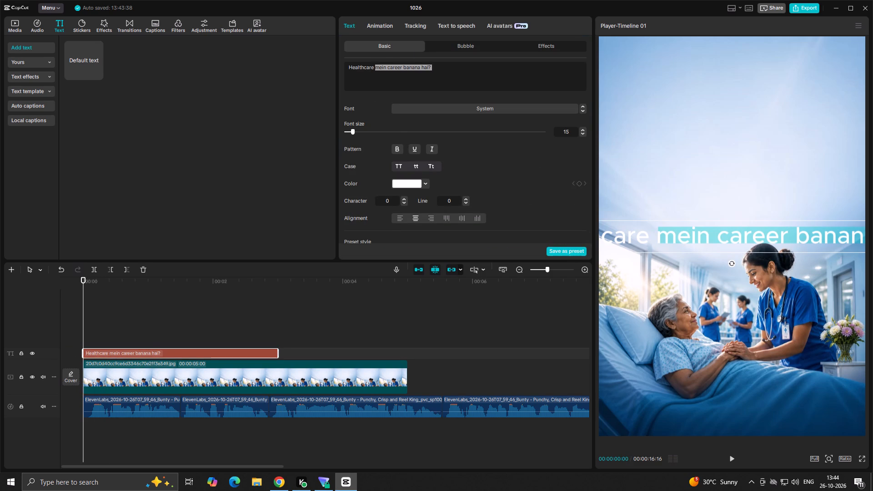
key(ctrl+x)
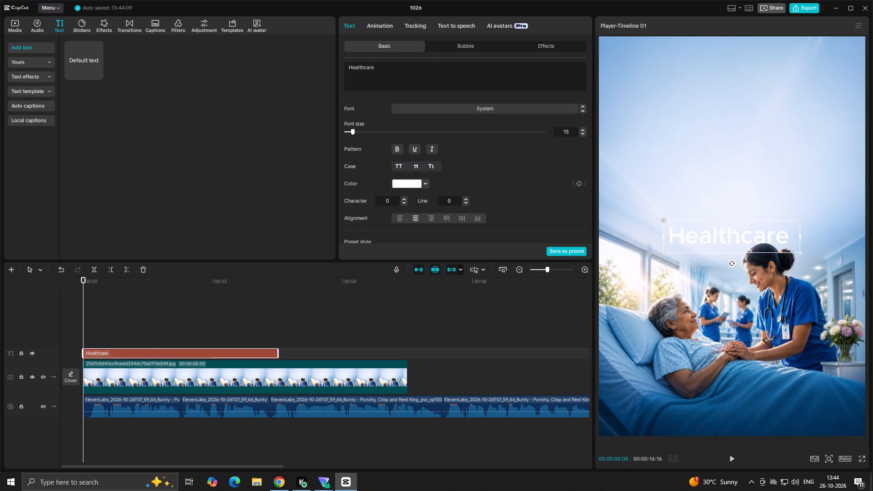
Apply the white preset style with a dark drop shadow to the "Healthcare" text.
click(435, 161)
click(435, 163)
scroll(442, 181, down, 2)
click(441, 181)
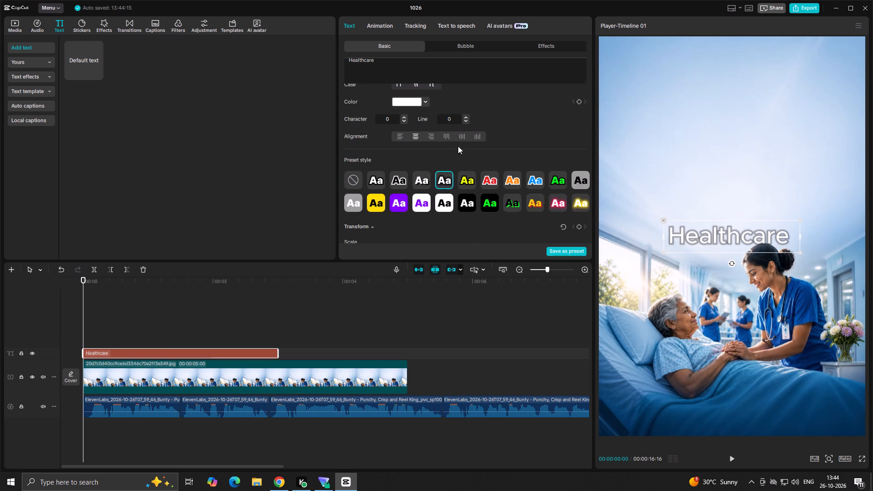
scroll(464, 135, up, 7)
scroll(467, 135, down, 4)
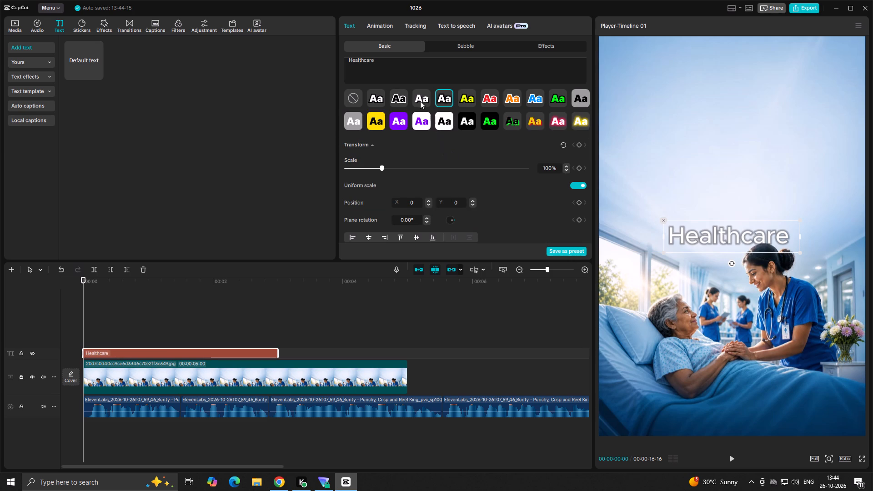
click(420, 98)
scroll(448, 162, up, 13)
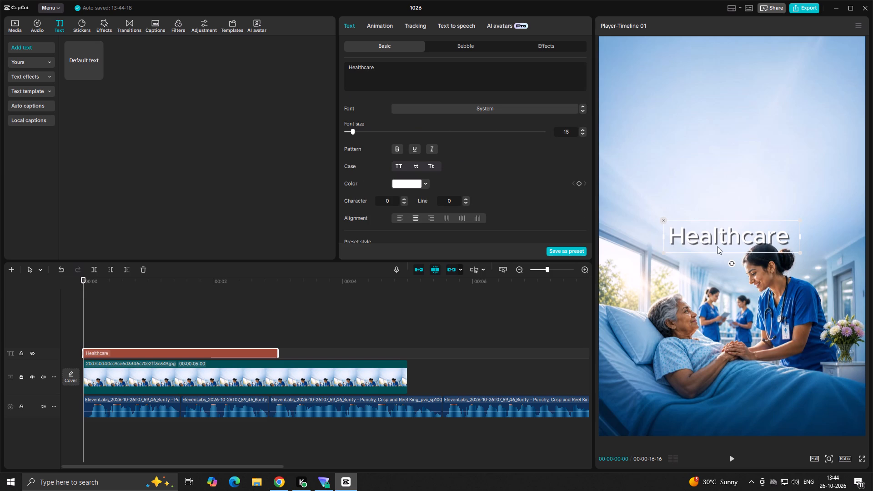
Move the "Healthcare" text up into the open sky area above the nurse, roughly centred horizontally.
drag(732, 237, 743, 150)
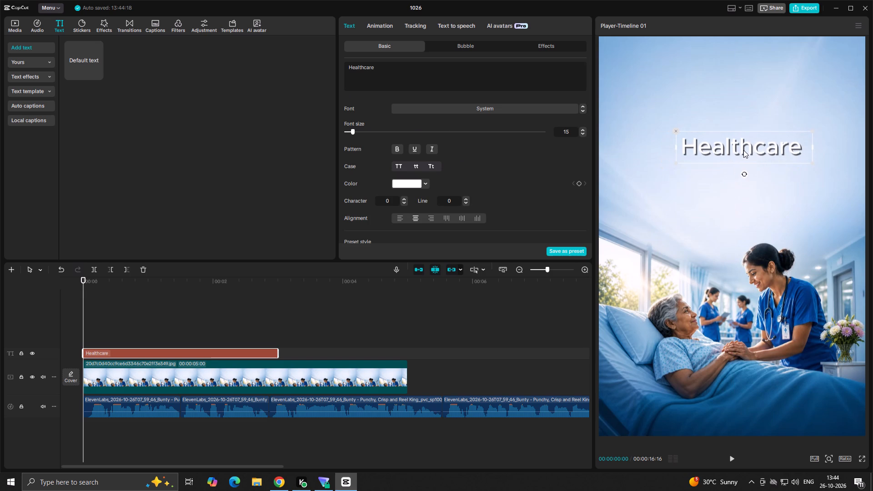
drag(743, 150, 739, 153)
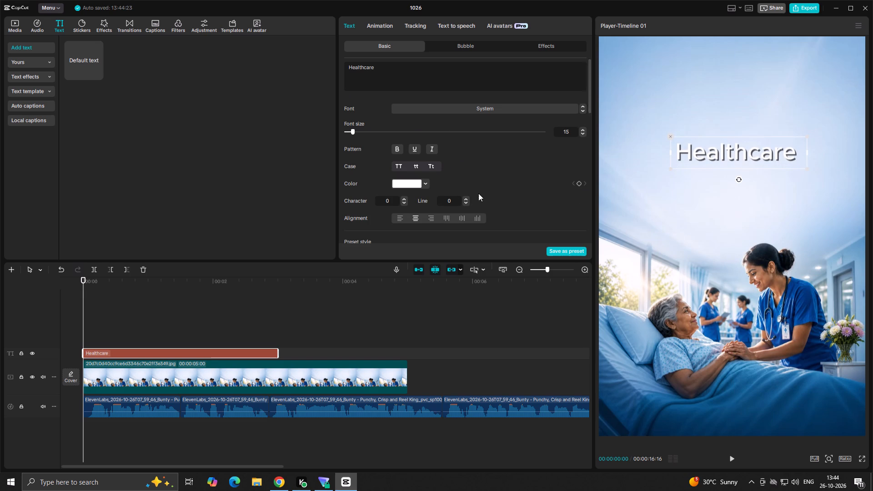
Set the "Healthcare" text colour to the yellow swatch F4C70F.
click(415, 181)
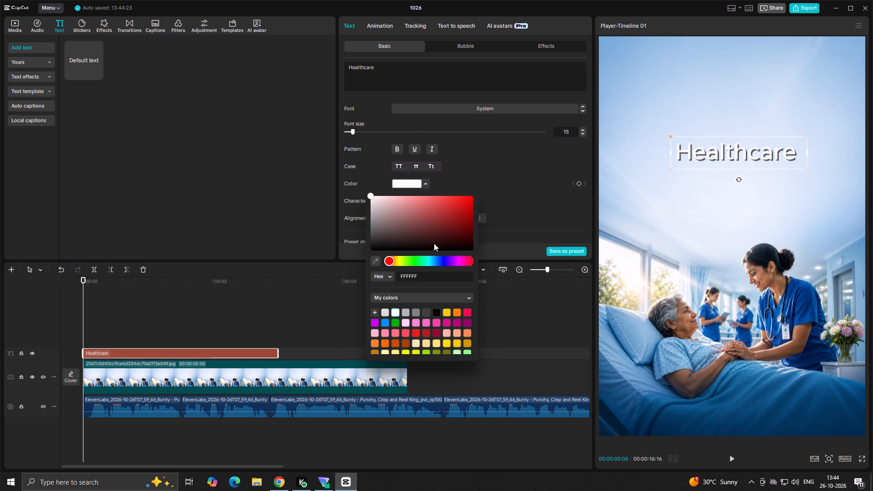
click(448, 311)
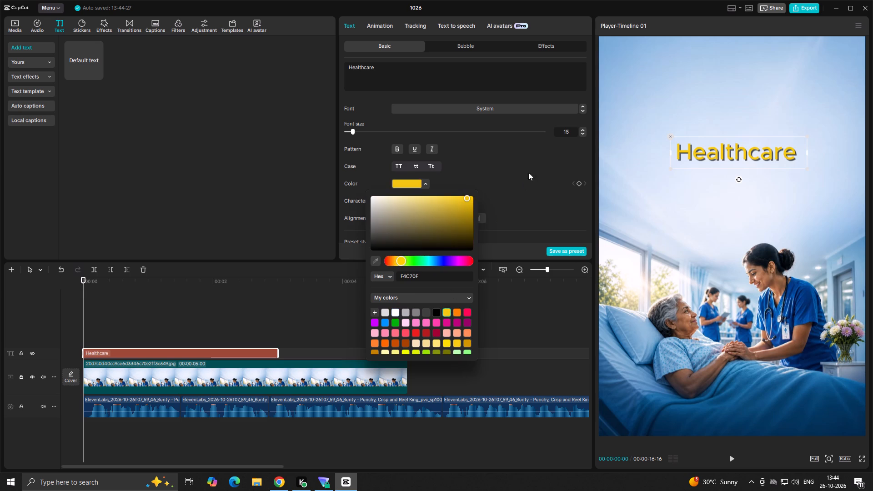
click(530, 167)
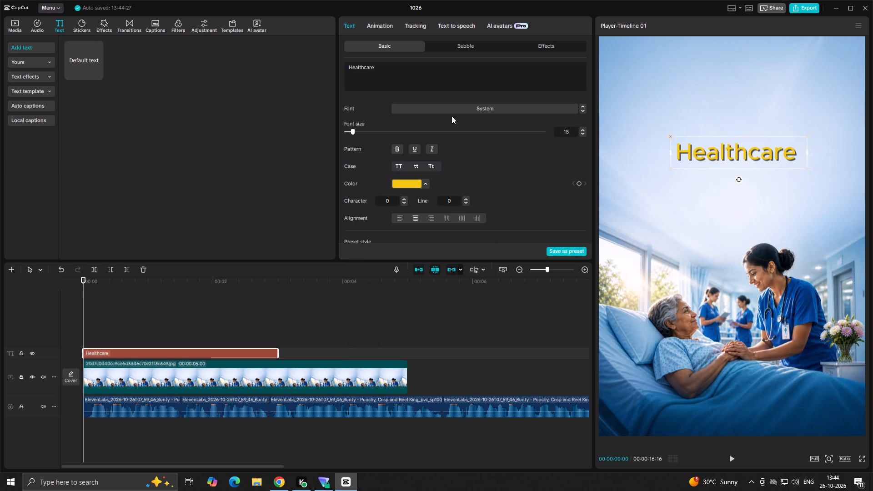
Browse the favourite fonts and set the "Healthcare" text to Felix Titling.
click(463, 108)
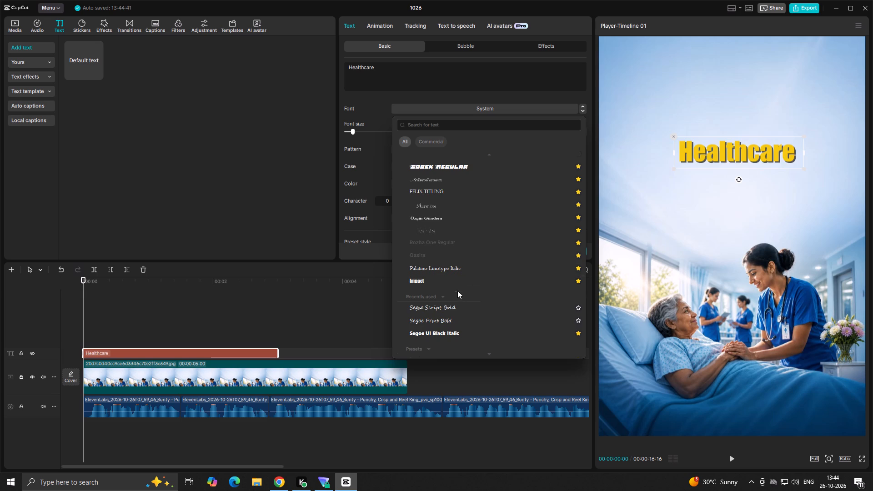
scroll(460, 314, down, 4)
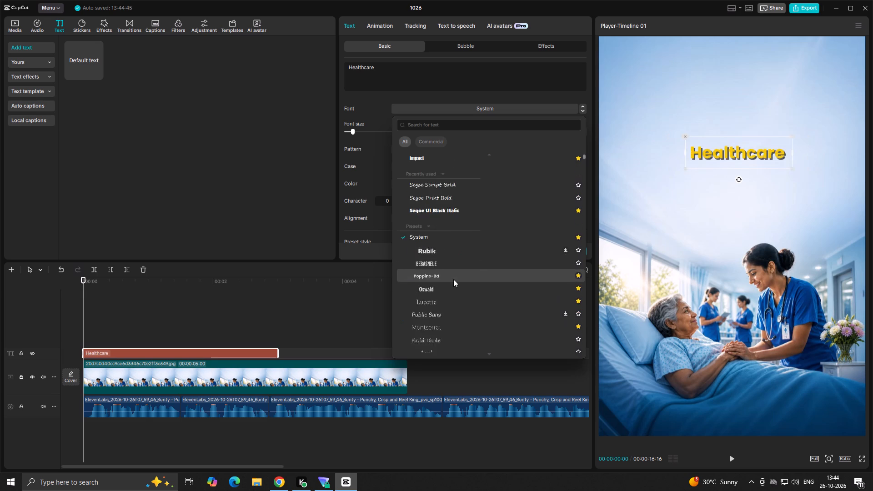
scroll(456, 222, up, 14)
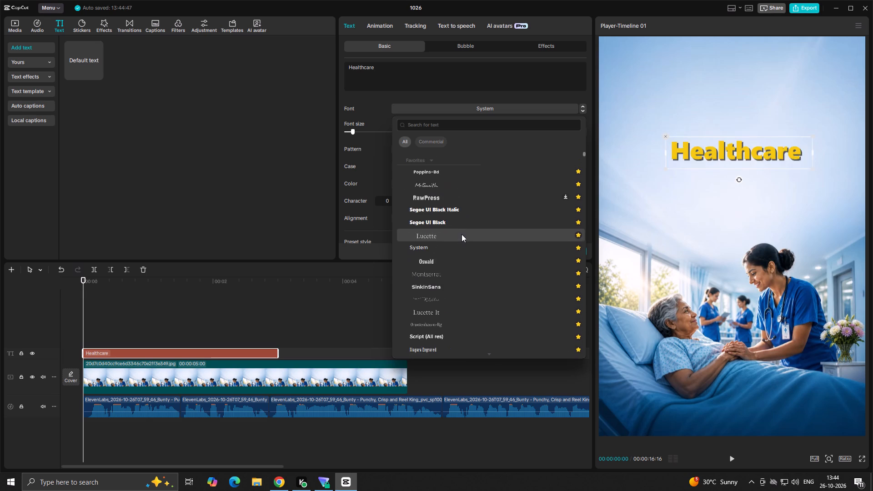
scroll(462, 234, up, 2)
scroll(462, 234, down, 1)
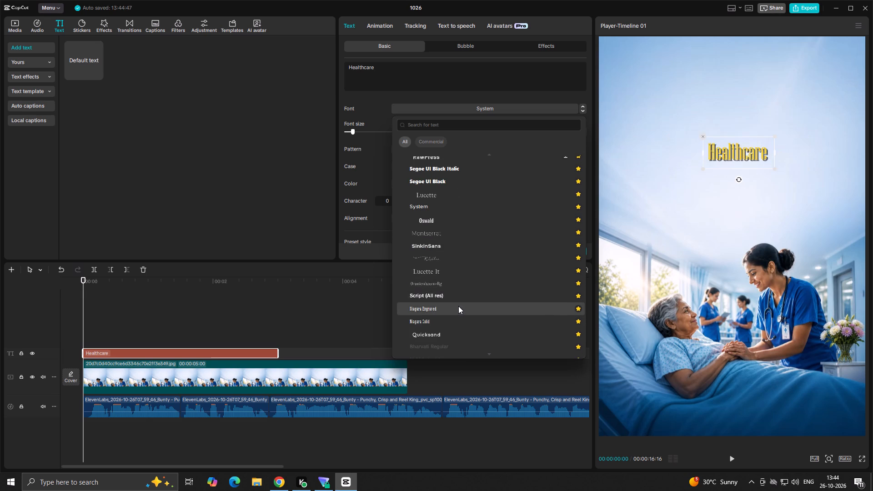
scroll(458, 306, down, 1)
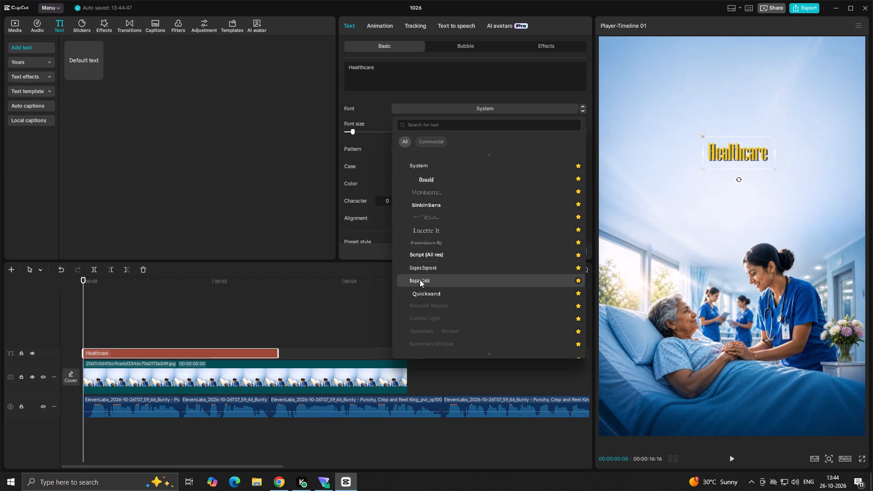
scroll(424, 231, up, 4)
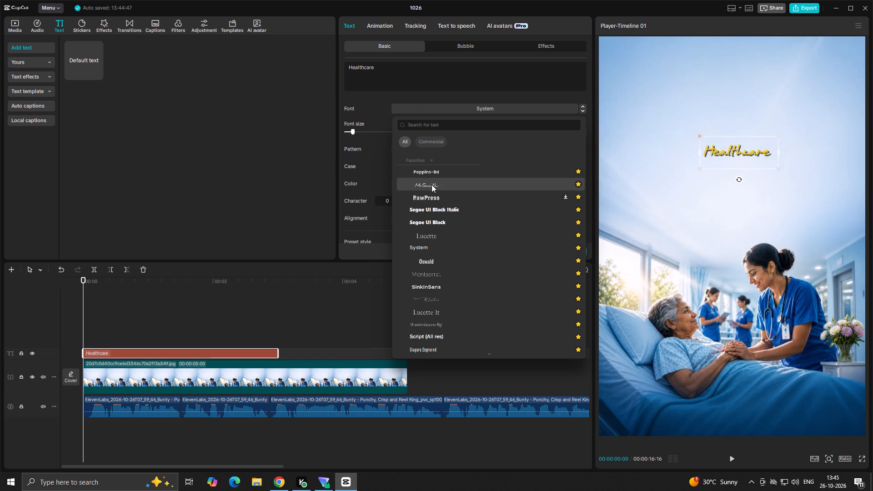
scroll(428, 164, up, 4)
scroll(442, 222, up, 1)
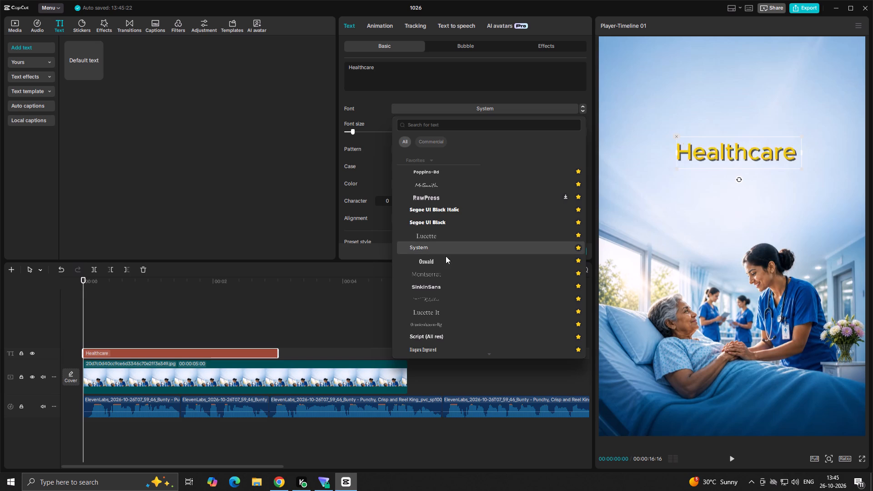
scroll(452, 277, down, 4)
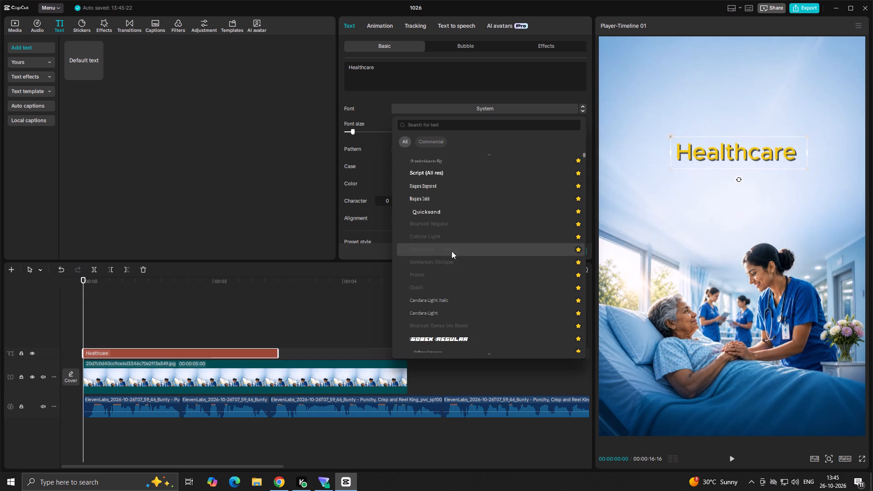
scroll(459, 294, down, 1)
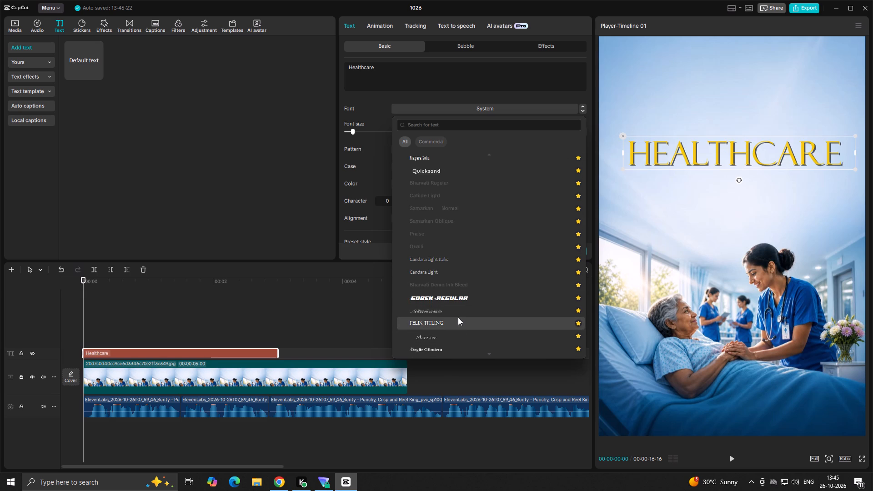
click(458, 317)
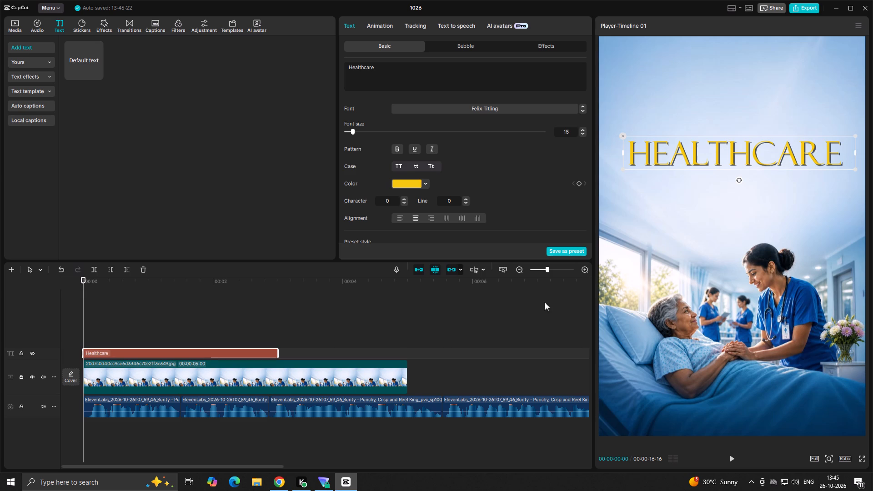
Play the opening voice-over and trim the end of the "Healthcare" text clip to 00:00:00:17.
click(165, 316)
drag(165, 316, 0, 381)
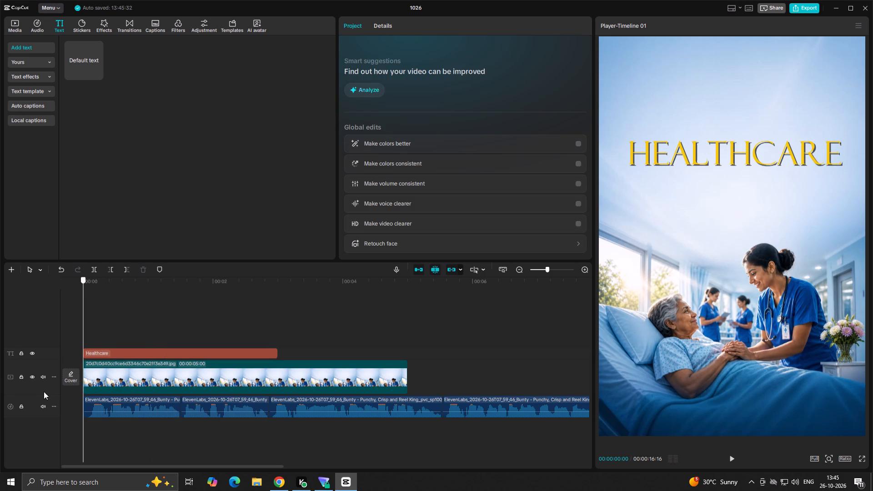
key(space)
key(space)
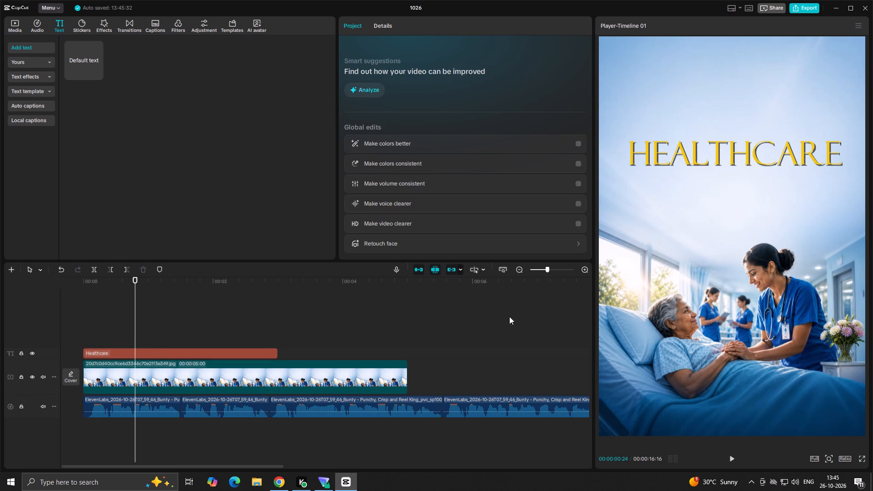
click(211, 353)
click(175, 332)
drag(175, 332, 50, 334)
key(space)
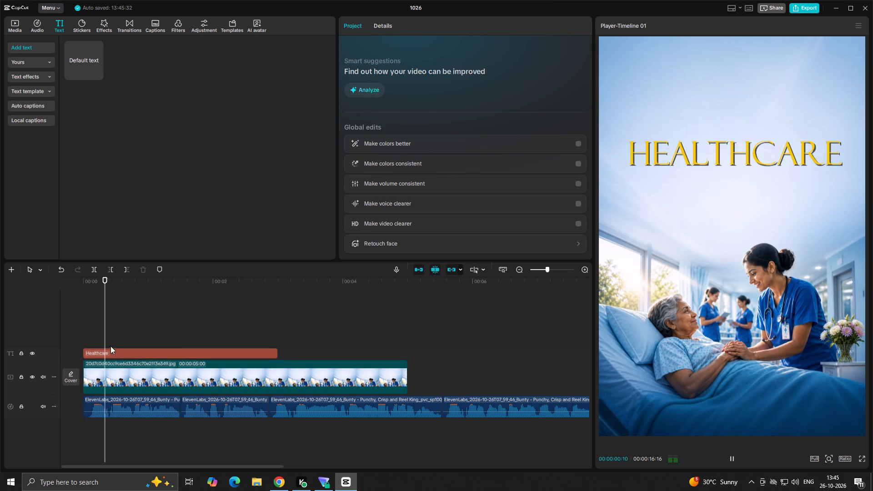
key(space)
click(174, 355)
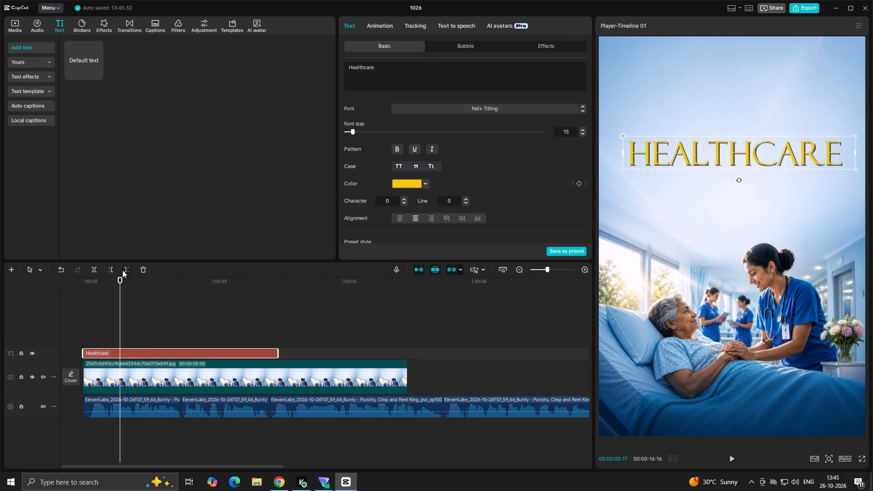
click(122, 268)
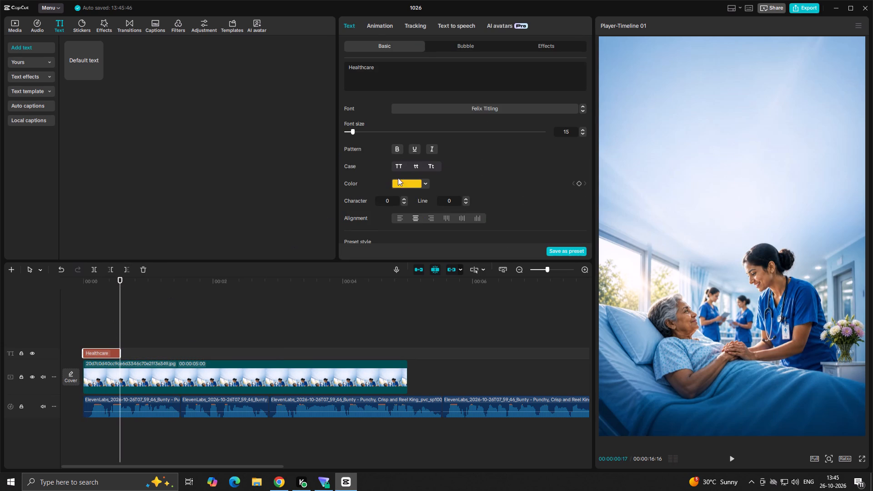
Add a default text at 00:00:00:17 reading "Mein Career Banana Hai?" in title case and play it against the voice-over.
click(100, 75)
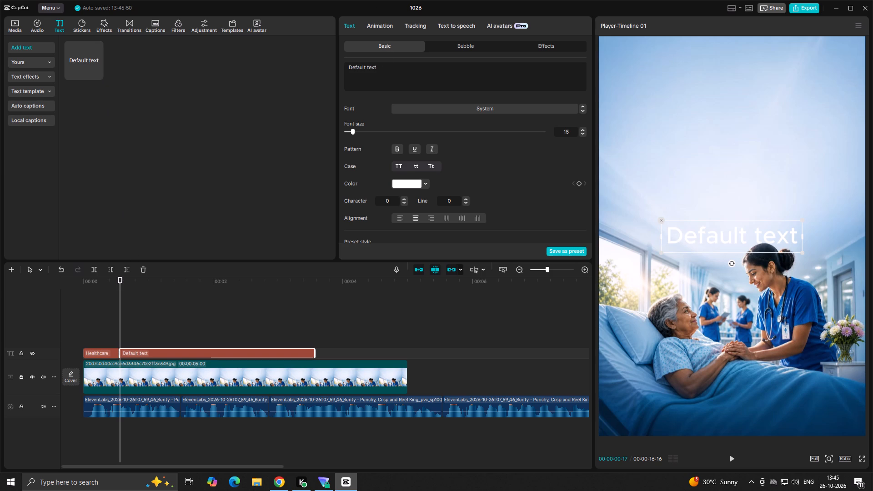
drag(388, 67, 300, 50)
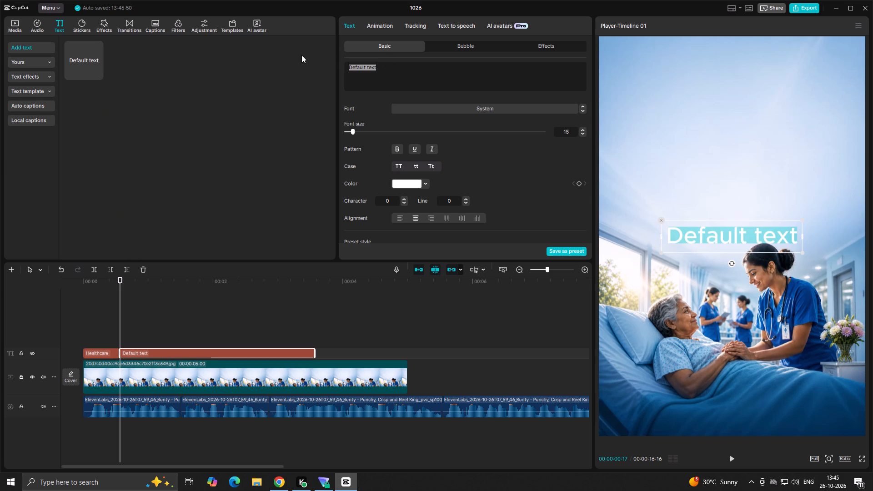
key(ctrl+v)
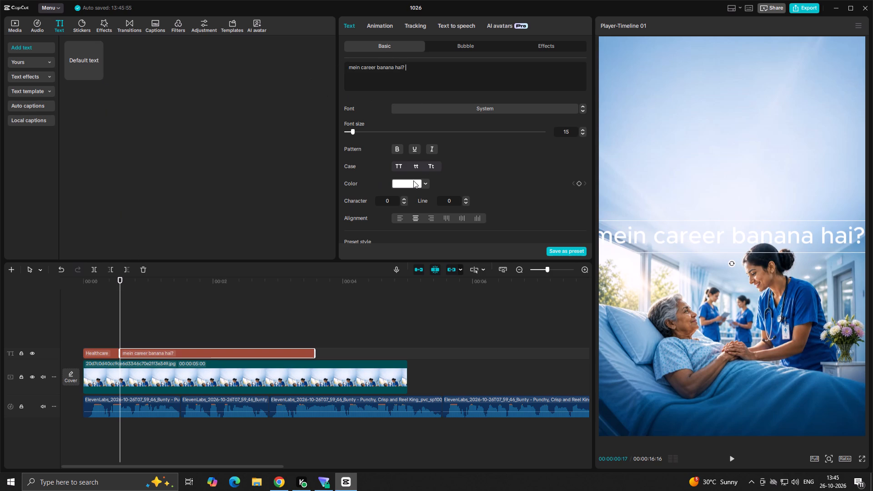
click(434, 167)
key(space)
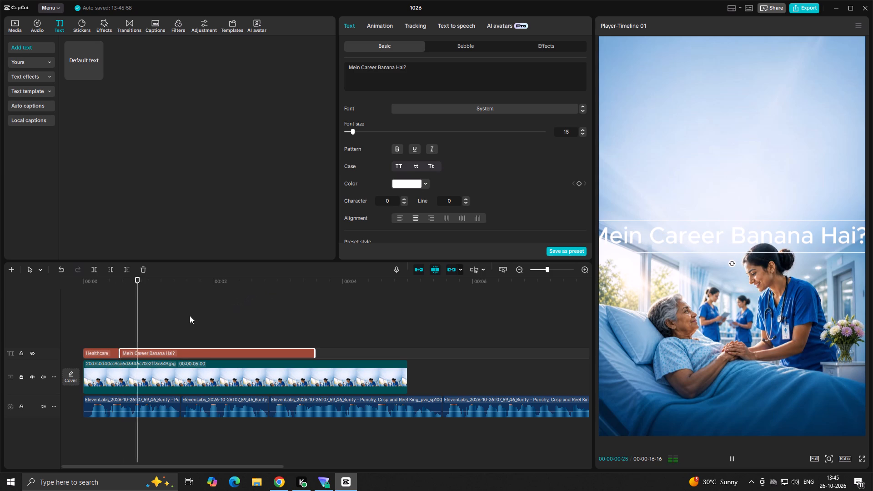
key(space)
key(space)
key(space)
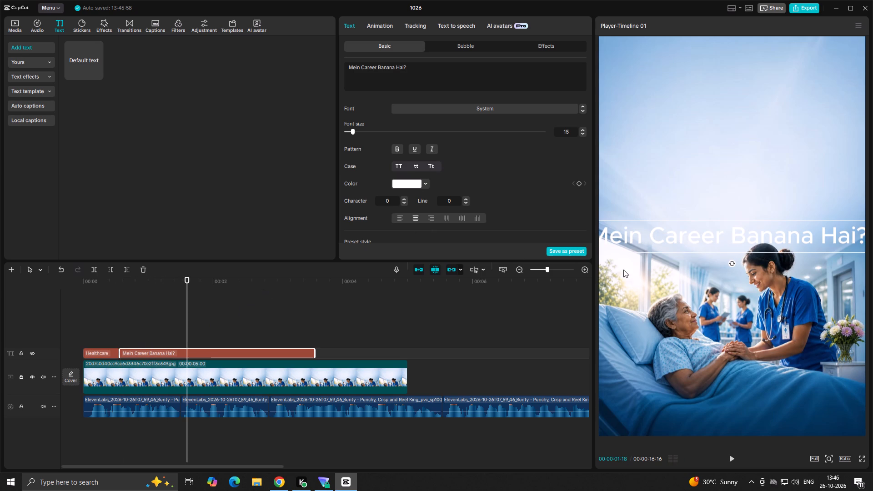
Try the "Mein Career Banana Hai?" text over the bed, then place it just above the nurse's head.
drag(714, 245, 722, 395)
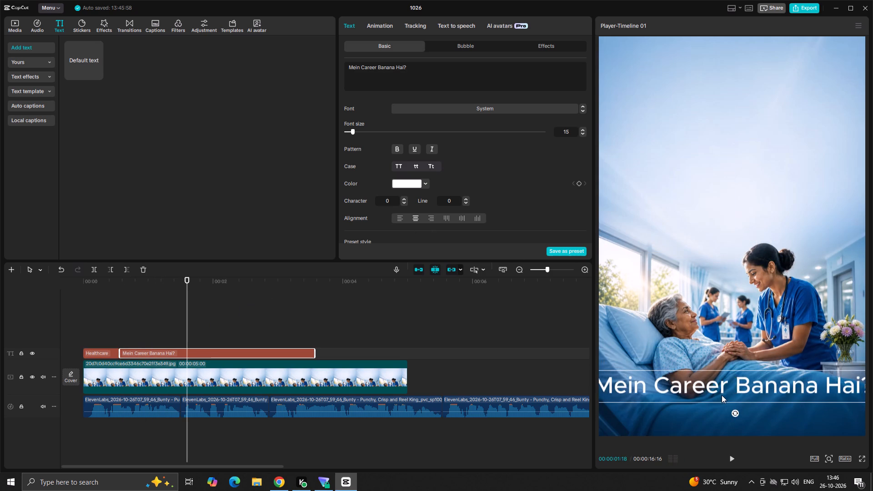
drag(722, 395, 730, 396)
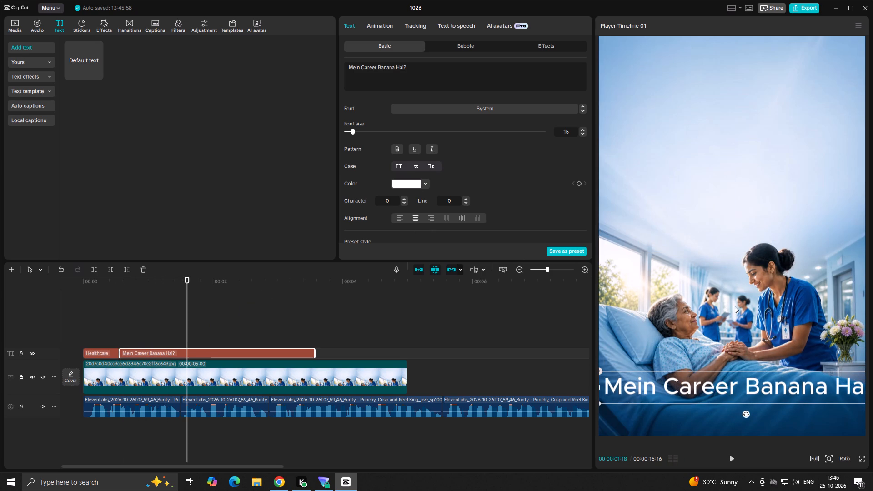
drag(747, 386, 741, 210)
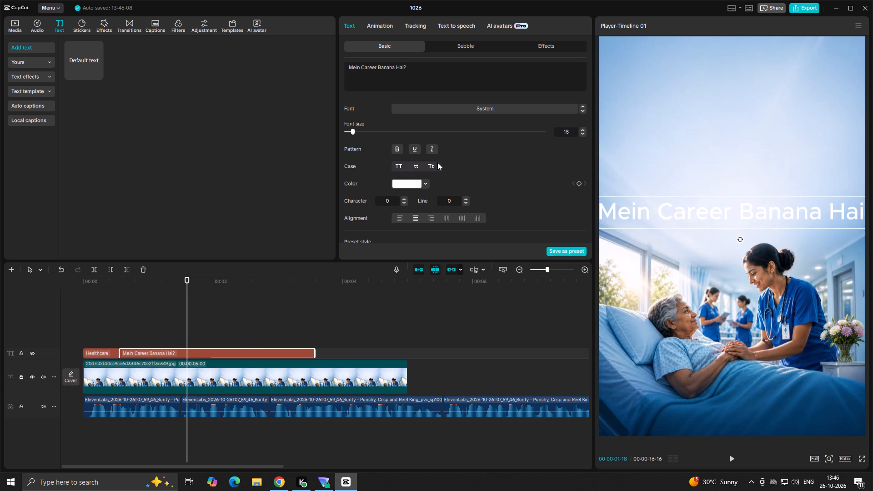
Apply the white preset style with a dark drop shadow to the "Mein Career Banana Hai?" text.
scroll(428, 171, down, 1)
click(443, 220)
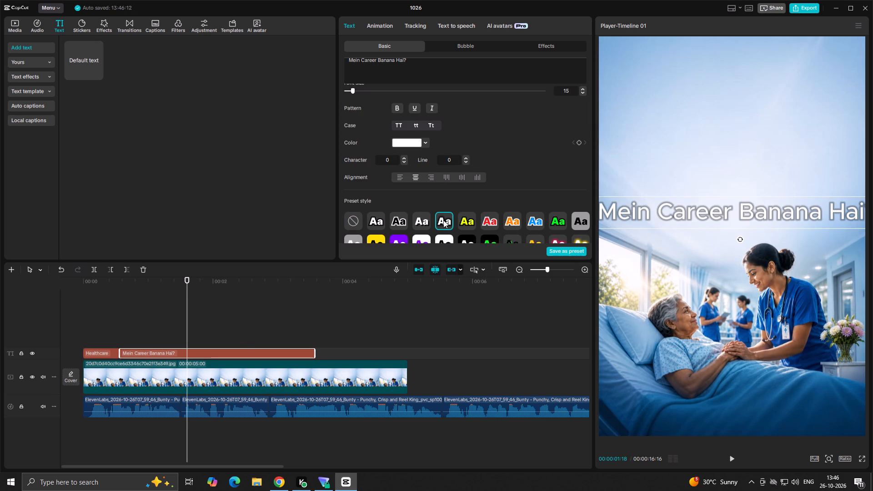
click(423, 221)
scroll(454, 197, up, 7)
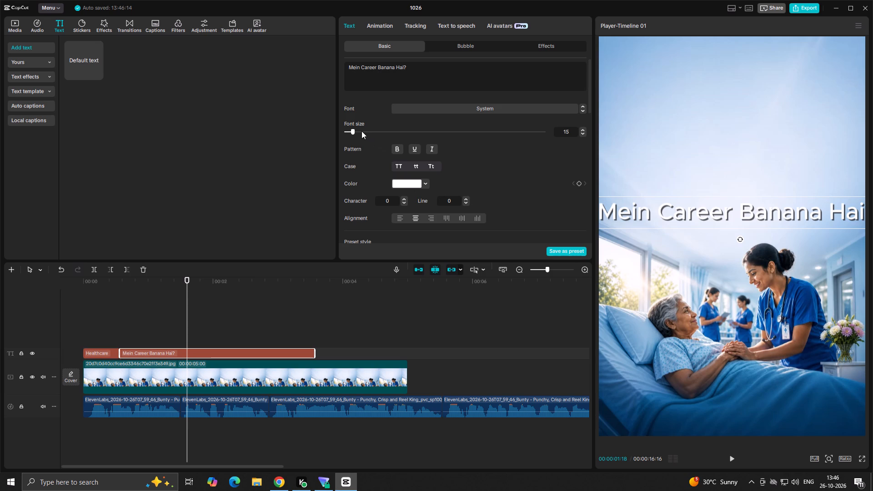
Scale down the "Mein Career Banana Hai?" text so the whole line fits within the frame width.
scroll(406, 151, down, 4)
drag(381, 167, 370, 173)
scroll(450, 166, up, 15)
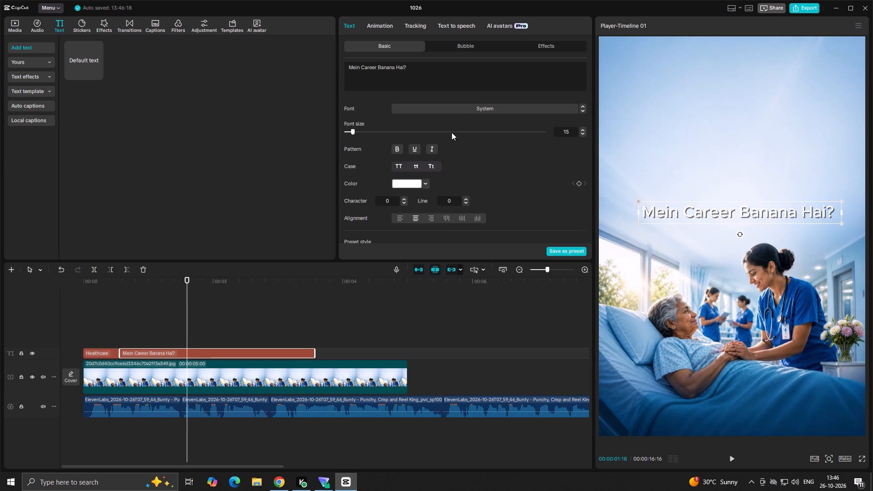
Set the "Mein Career Banana Hai?" text to the Lucette-RegularItalic font.
click(462, 109)
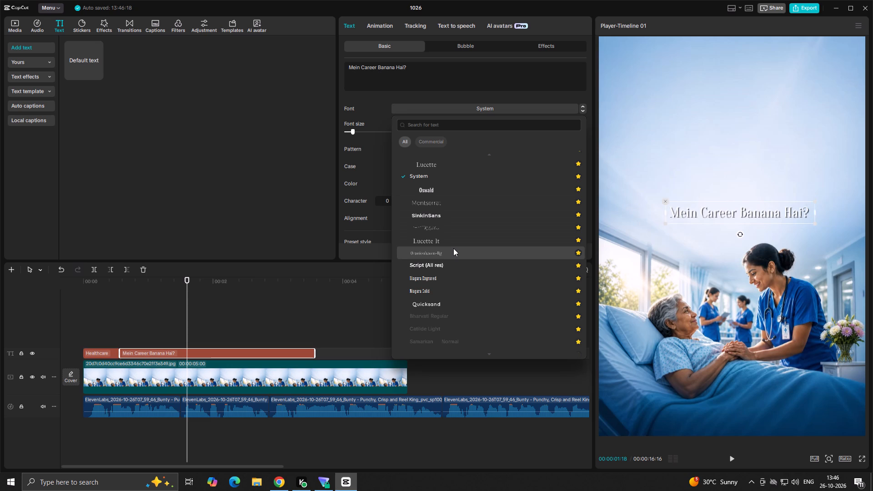
click(455, 235)
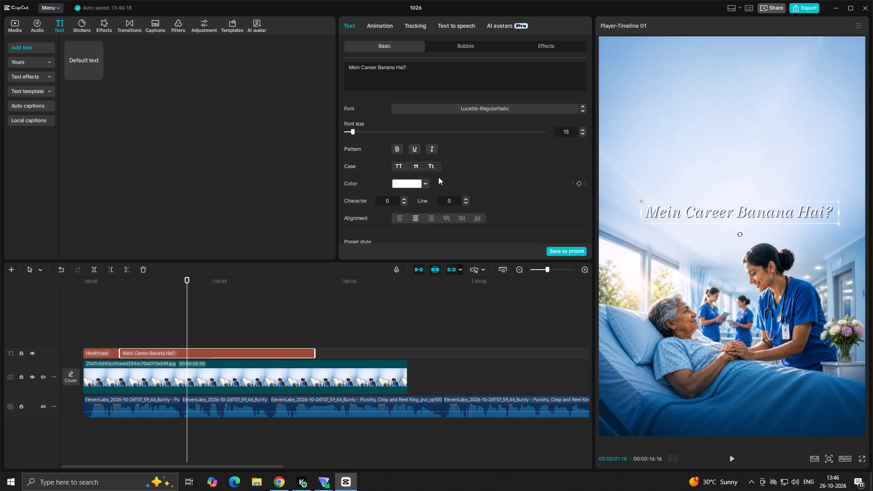
Set the "Mein Career Banana Hai?" text colour to black, 000000.
click(408, 184)
drag(407, 238, 392, 241)
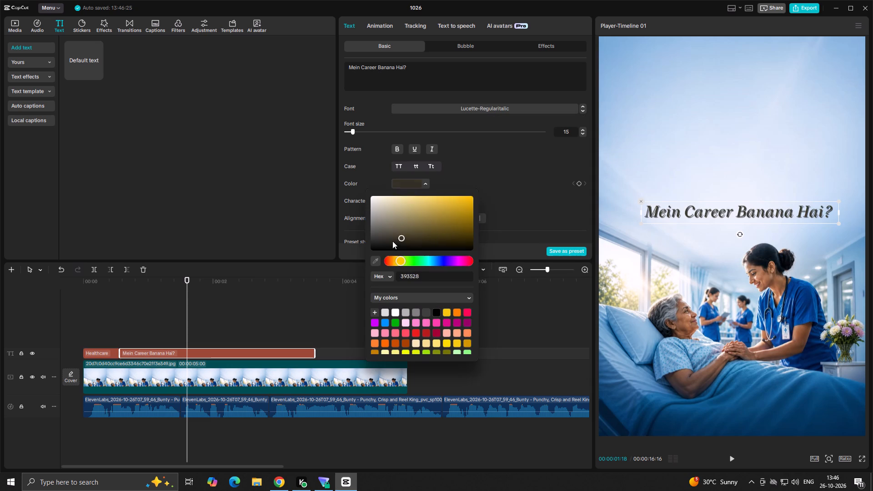
drag(392, 241, 240, 311)
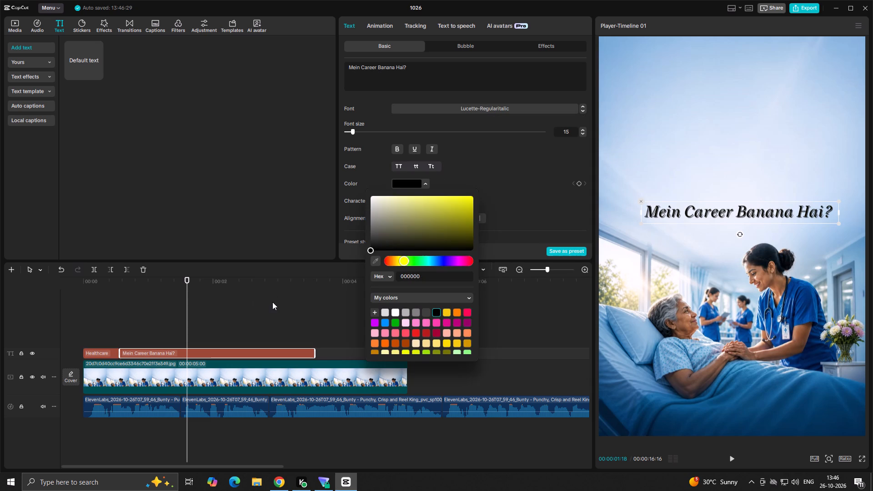
click(270, 308)
Shrink the "Mein Career Banana Hai?" text to about half the frame width and move it up into the open sky.
click(752, 216)
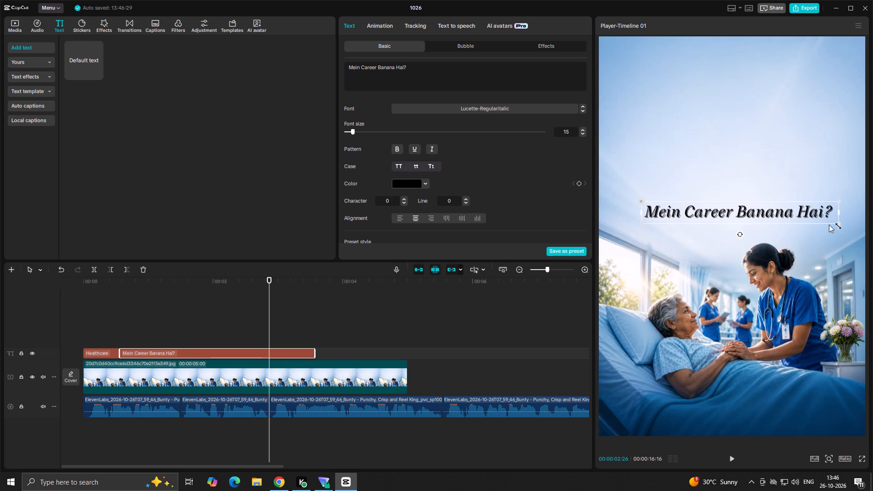
drag(842, 224, 802, 213)
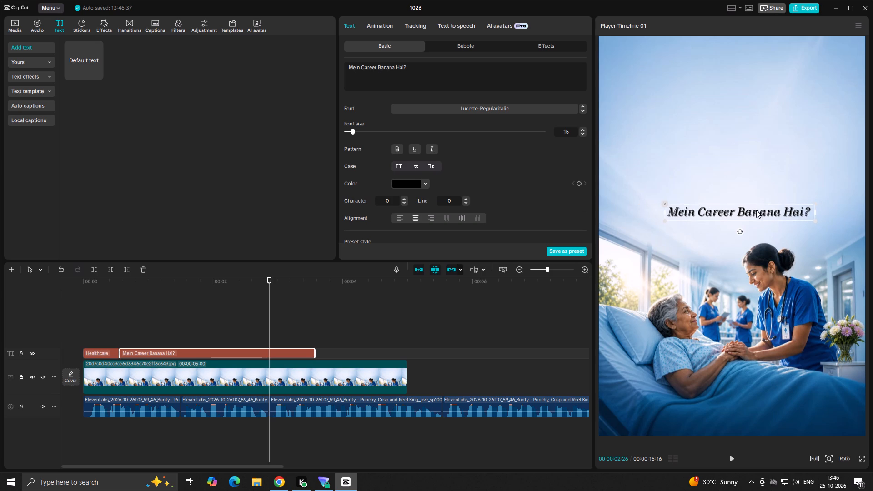
drag(756, 210, 747, 160)
Move the "Healthcare" clip to its own track above the other text and extend its end to 00:00:01:17.
click(185, 340)
drag(185, 340, 181, 340)
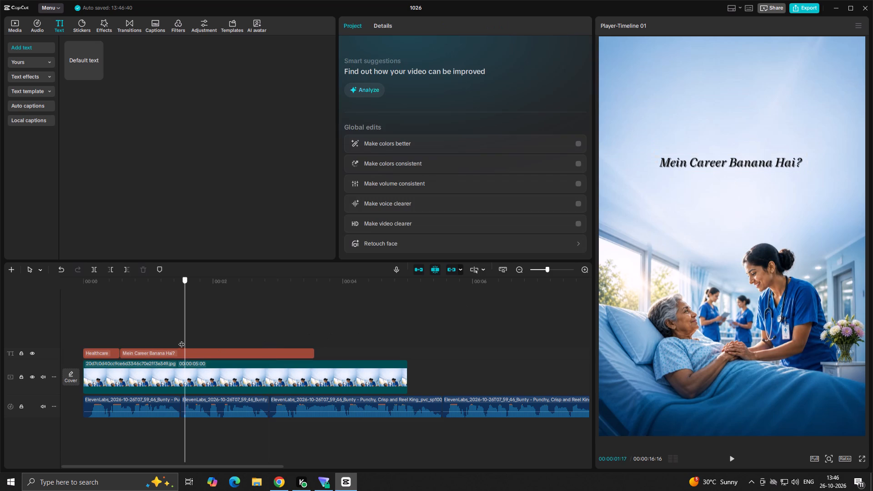
drag(181, 340, 0, 395)
drag(111, 351, 111, 324)
drag(121, 341, 197, 355)
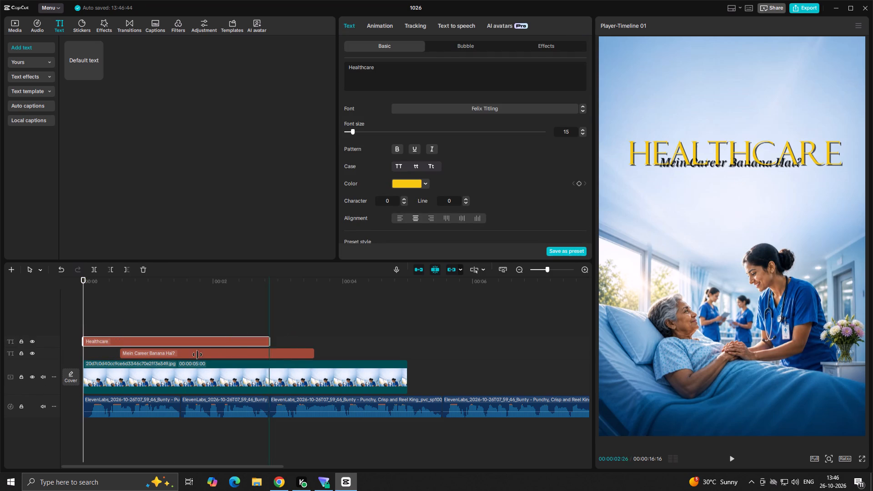
drag(197, 355, 152, 363)
key(space)
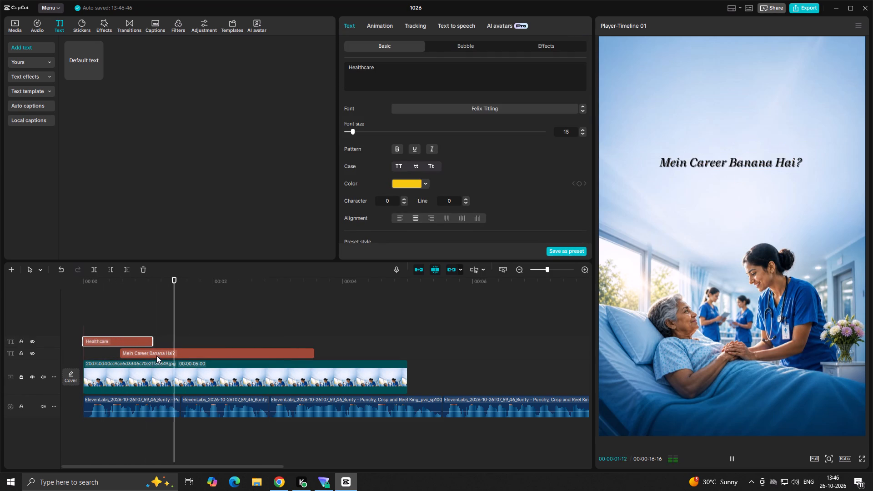
key(space)
drag(152, 337, 189, 342)
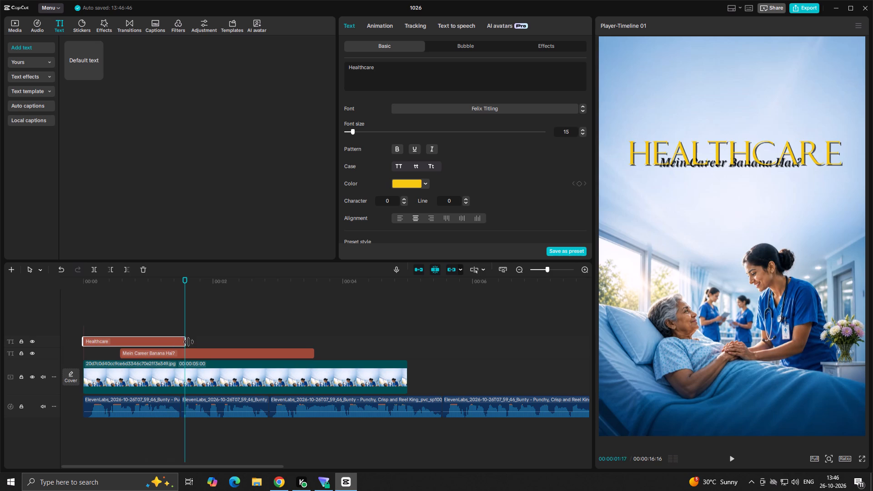
drag(189, 342, 183, 349)
Trim the end of the "Mein Career Banana Hai?" clip to 00:00:01:17.
click(182, 351)
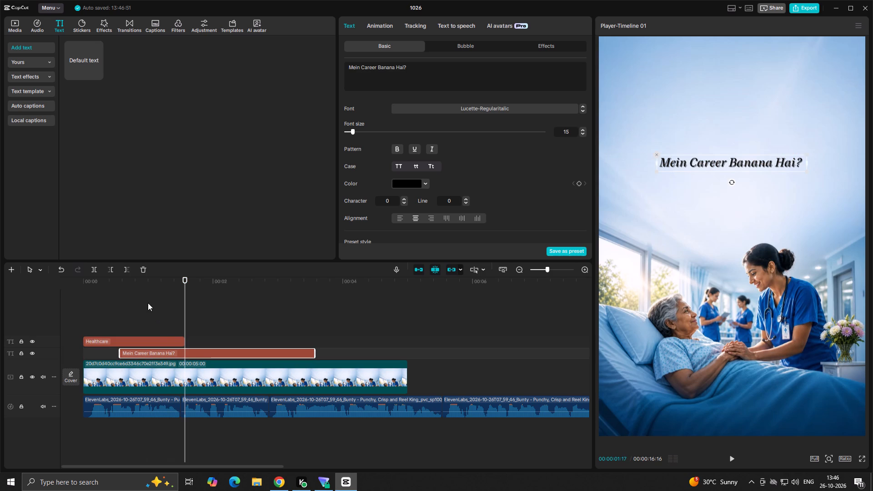
click(125, 269)
Preview both texts from the start and move "Mein Career Banana Hai?" down to sit just below "Healthcare".
click(180, 326)
drag(180, 326, 0, 347)
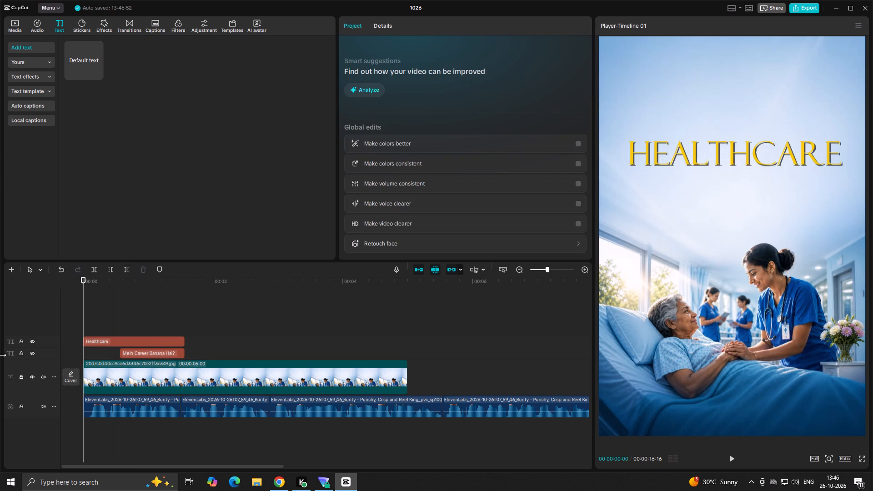
key(space)
key(space)
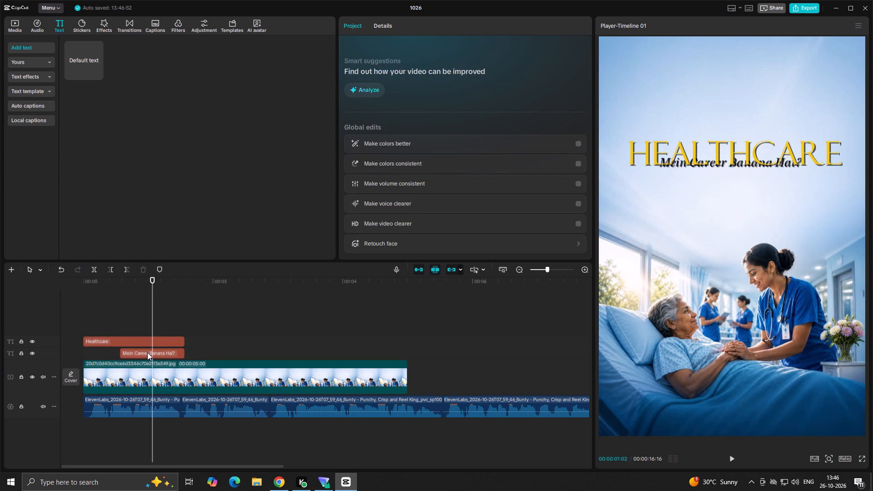
click(146, 350)
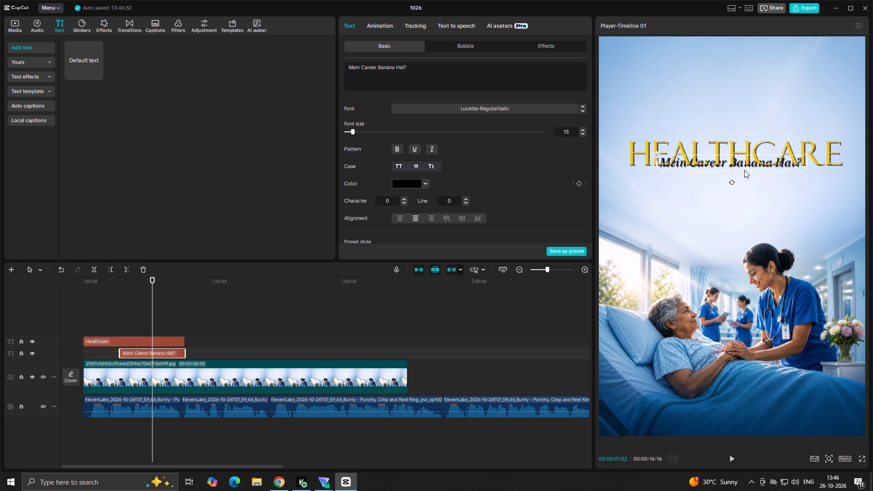
drag(744, 169, 744, 182)
drag(743, 169, 744, 185)
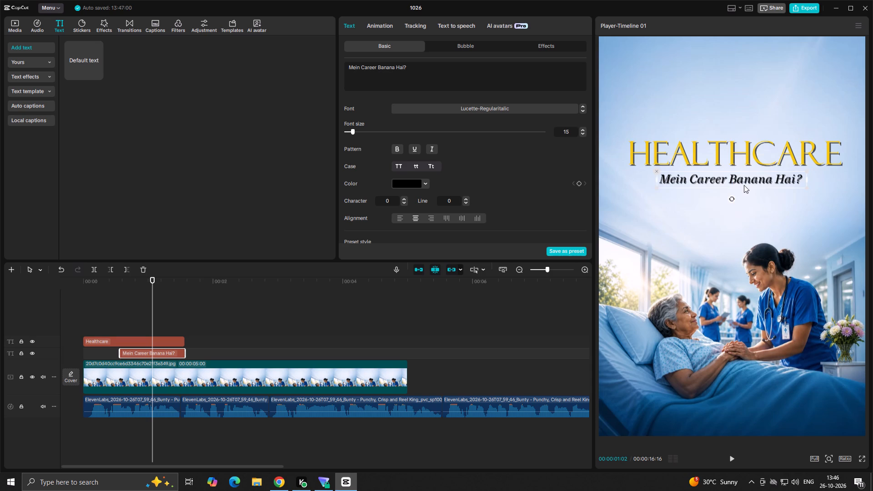
drag(744, 180, 748, 176)
Raise the "Healthcare" text higher in the sky and bring "Mein Career Banana Hai?" up close beneath it.
click(740, 151)
drag(740, 151, 741, 113)
click(760, 173)
click(762, 176)
drag(762, 176, 763, 168)
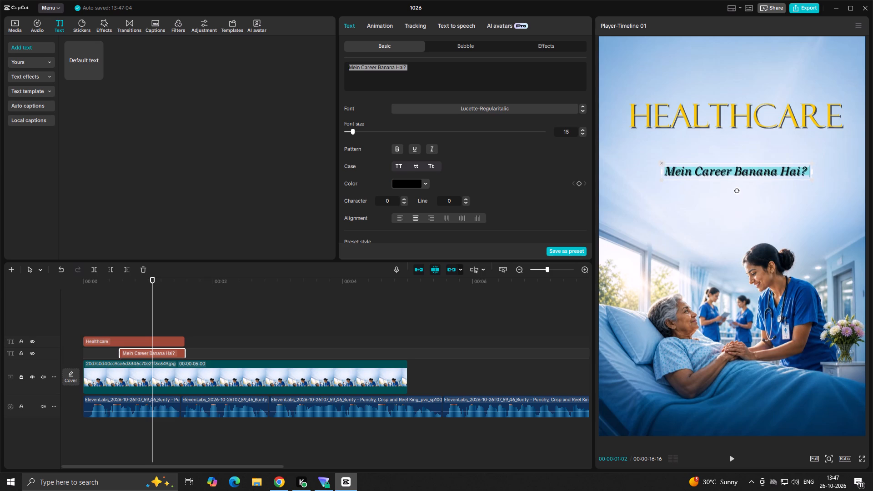
drag(763, 168, 763, 142)
click(199, 315)
drag(199, 315, 0, 340)
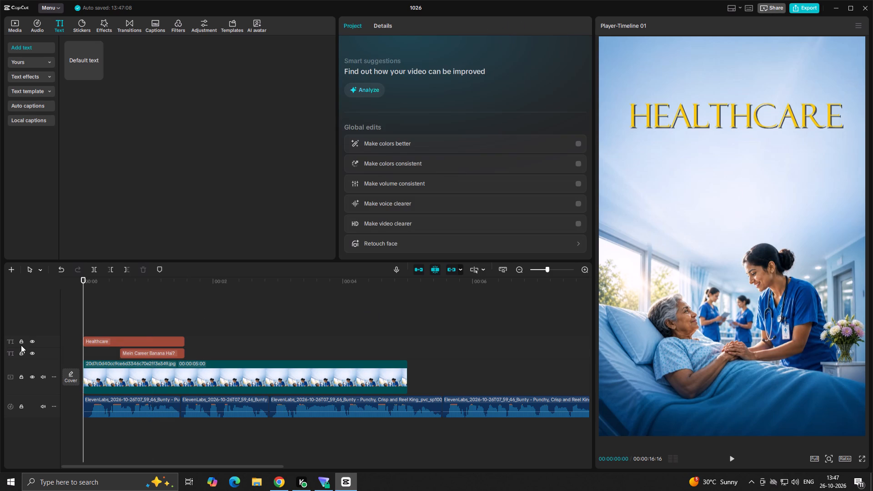
Preview the opening titles from the start and turn off the shadow on the "Mein Career Banana Hai?" text.
key(space)
key(space)
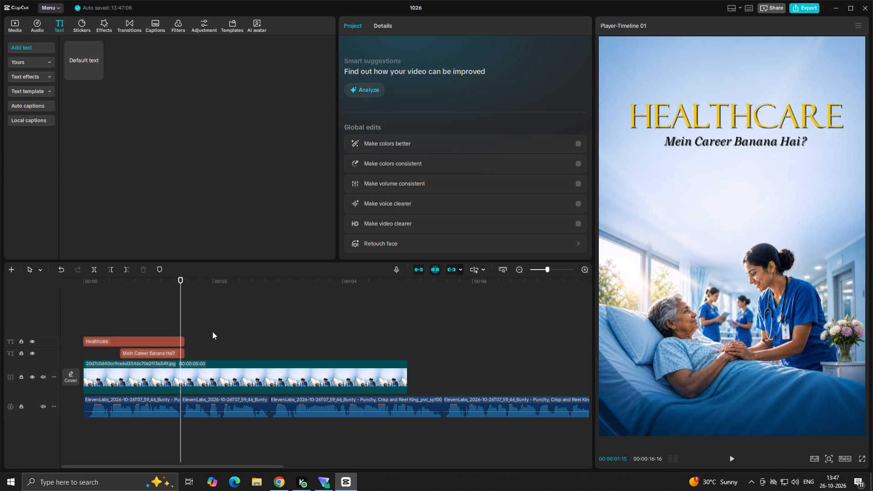
click(170, 348)
click(166, 353)
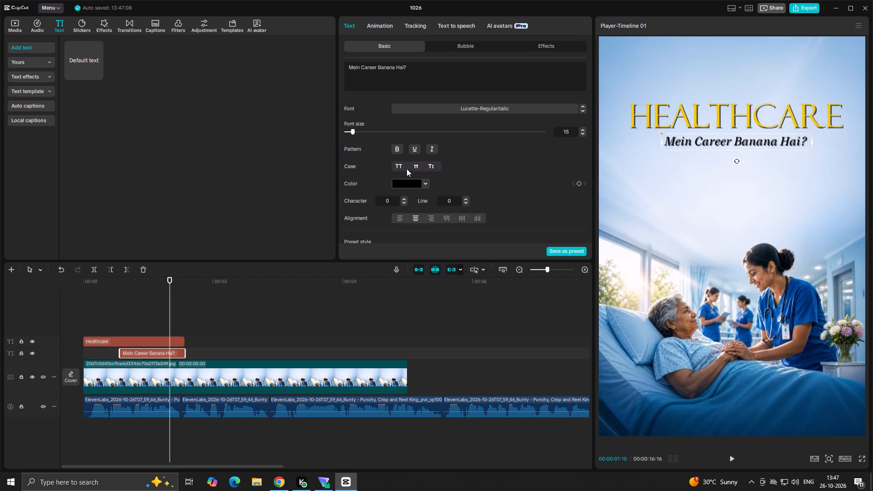
scroll(452, 177, down, 3)
scroll(411, 196, down, 5)
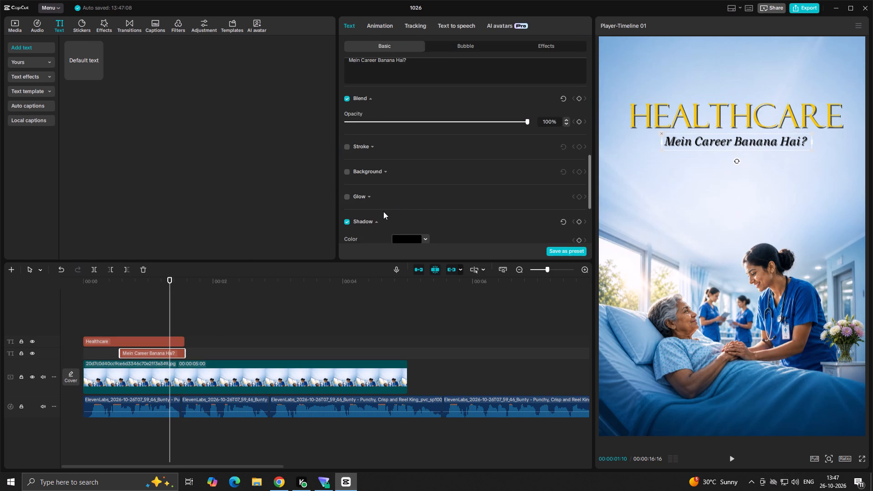
click(349, 220)
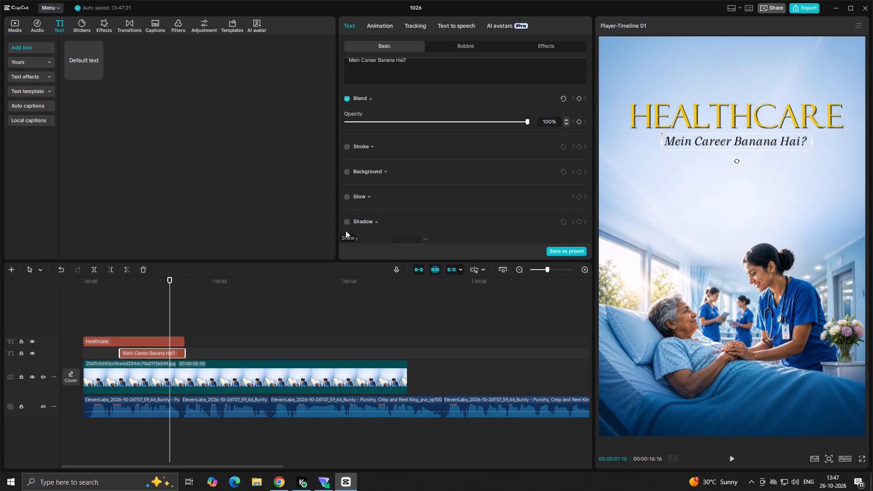
Play the opening titles from the start to check the restyled text, and return the playhead to 00:00:00:00.
double_click(228, 313)
drag(228, 313, 0, 329)
key(space)
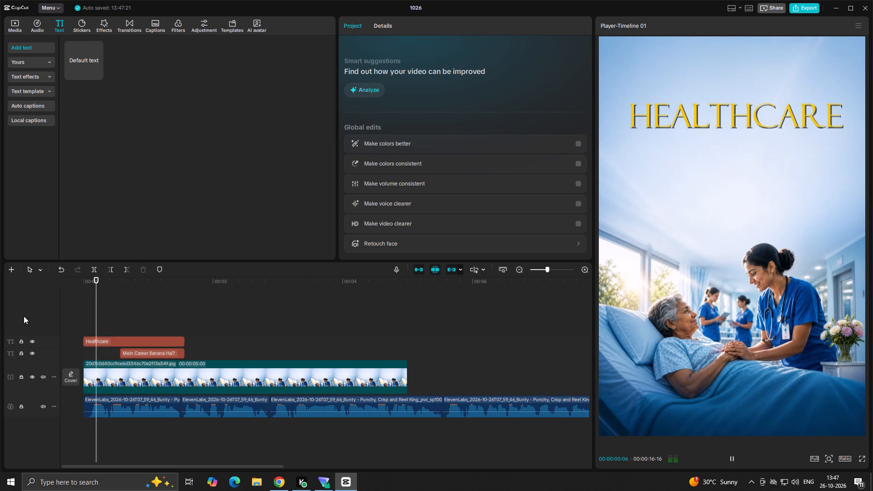
key(space)
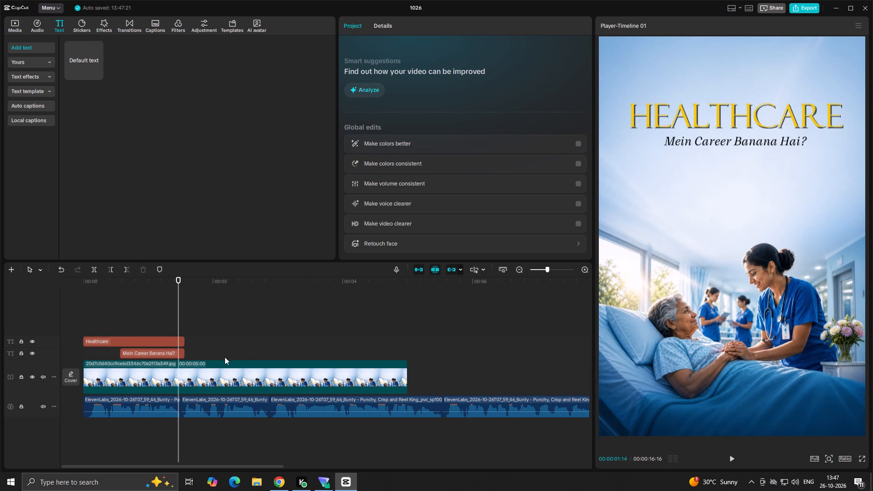
click(117, 337)
click(119, 321)
drag(119, 321, 0, 361)
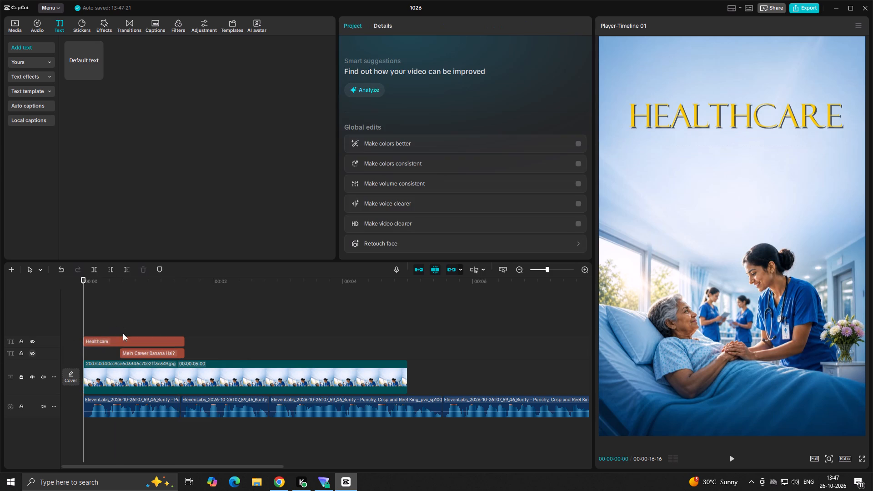
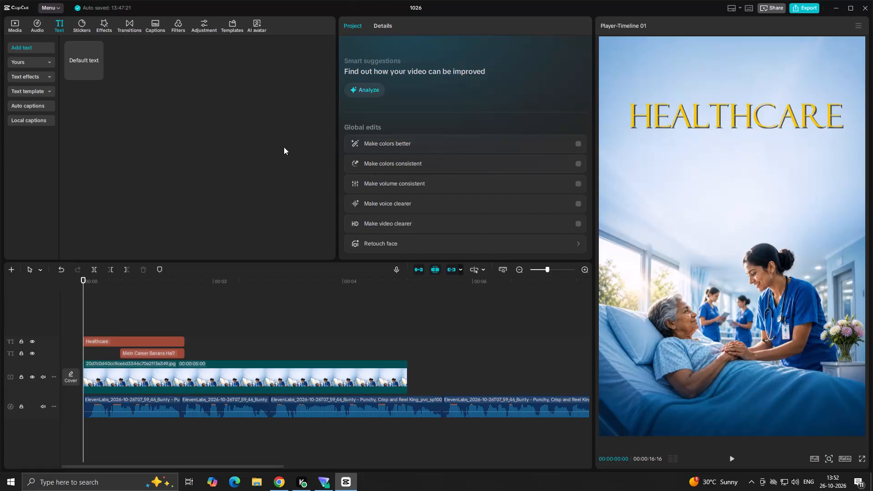
Scrub through the opening titles to check their timing and return the playhead to 00:00:00:00.
click(109, 321)
drag(110, 320, 40, 366)
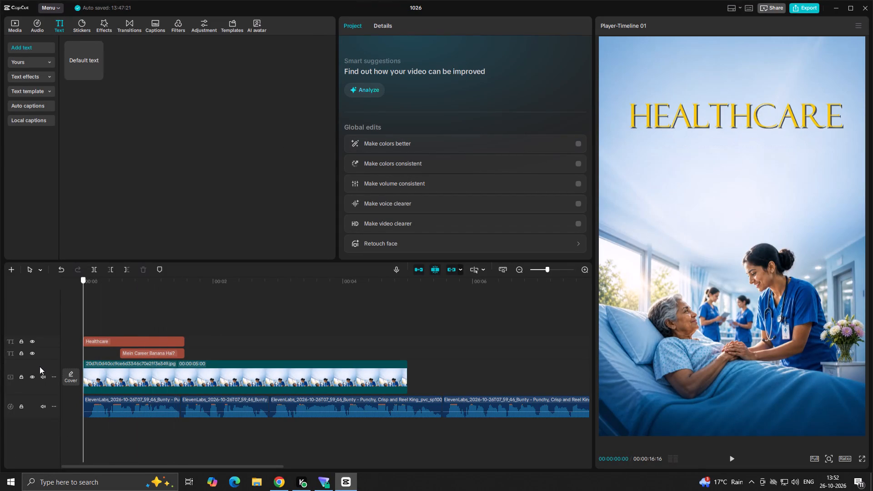
drag(40, 366, 114, 376)
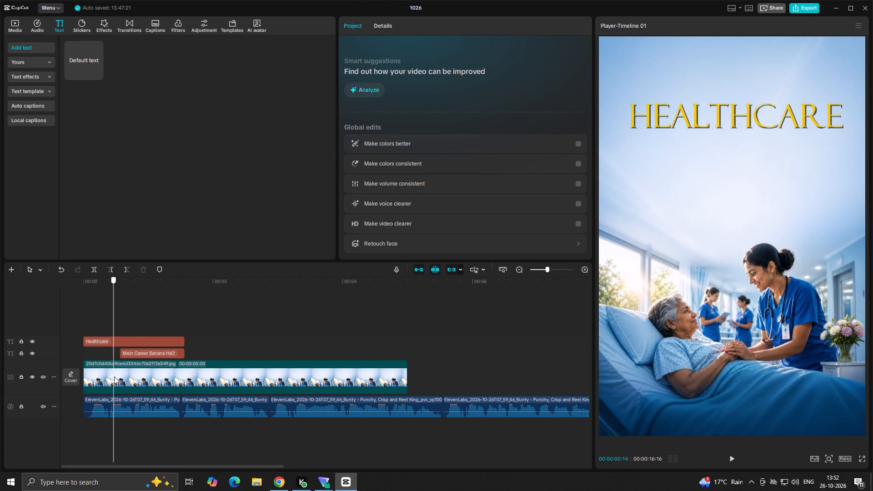
drag(114, 376, 130, 378)
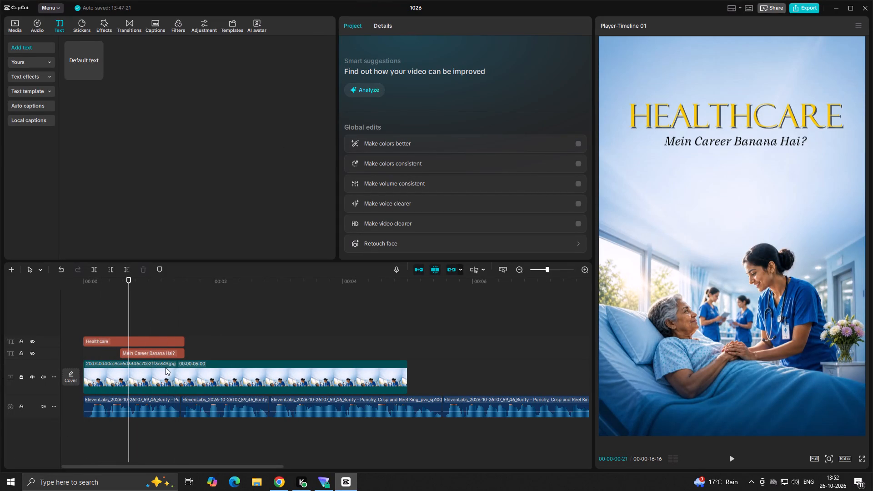
click(141, 312)
drag(141, 312, 0, 359)
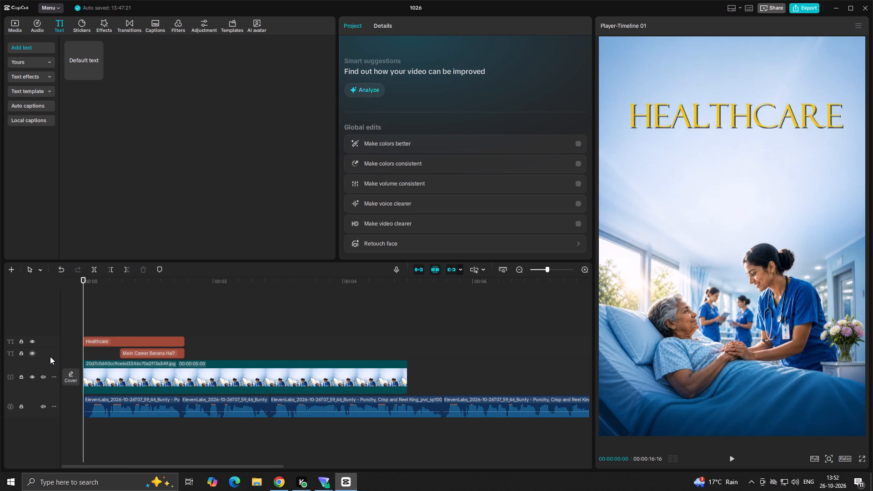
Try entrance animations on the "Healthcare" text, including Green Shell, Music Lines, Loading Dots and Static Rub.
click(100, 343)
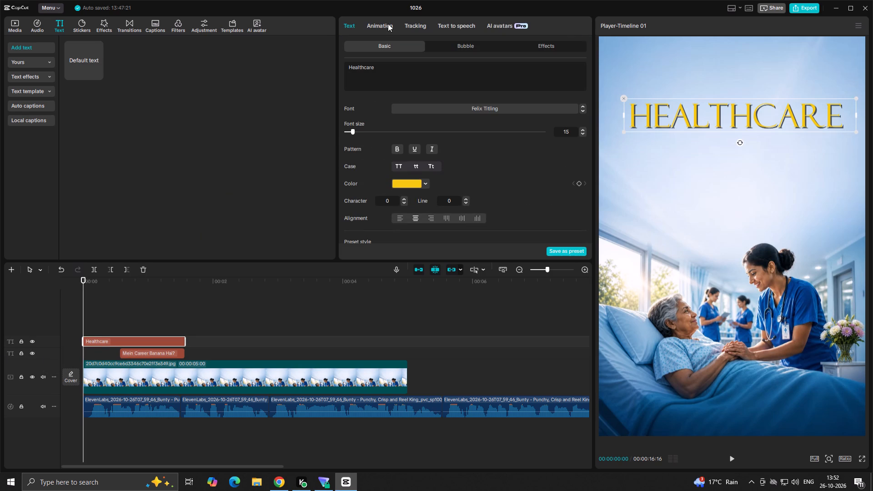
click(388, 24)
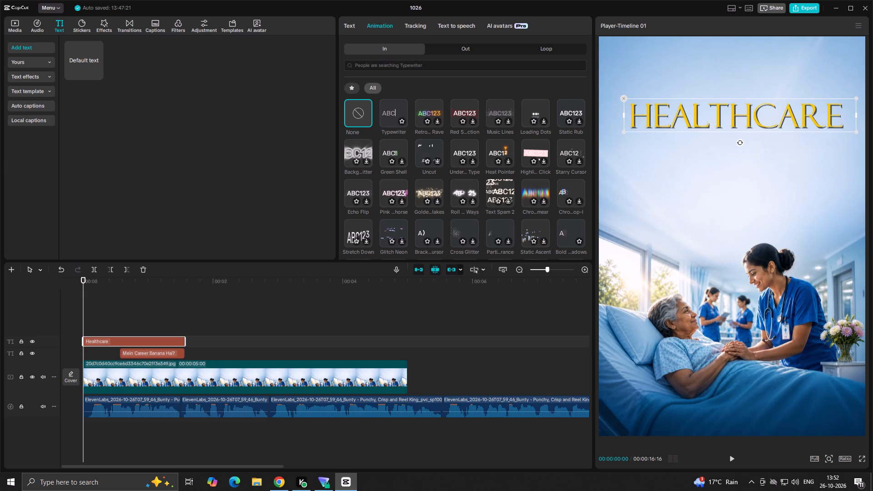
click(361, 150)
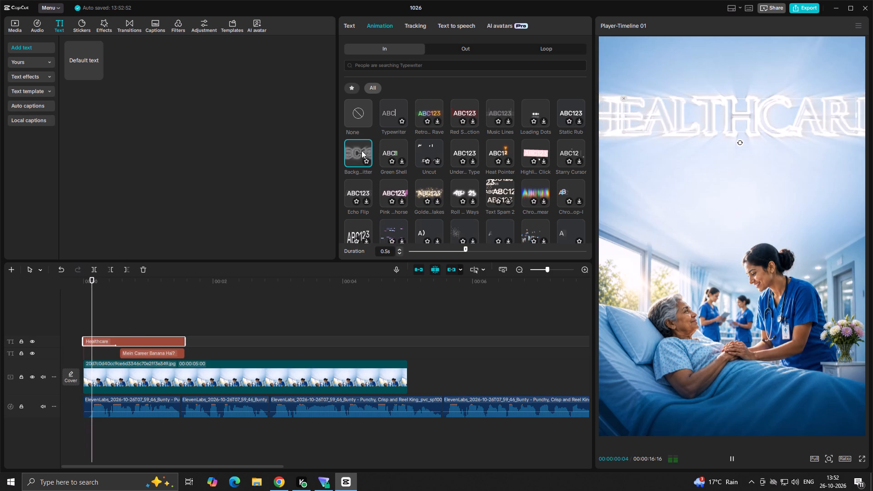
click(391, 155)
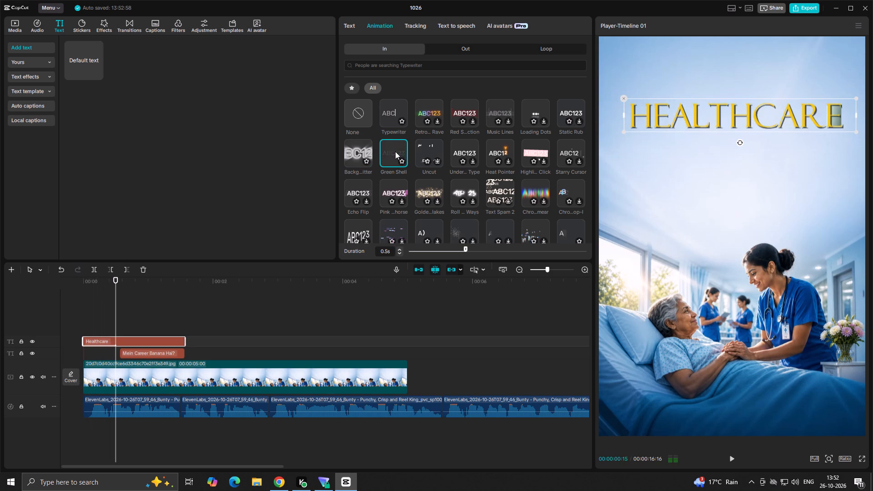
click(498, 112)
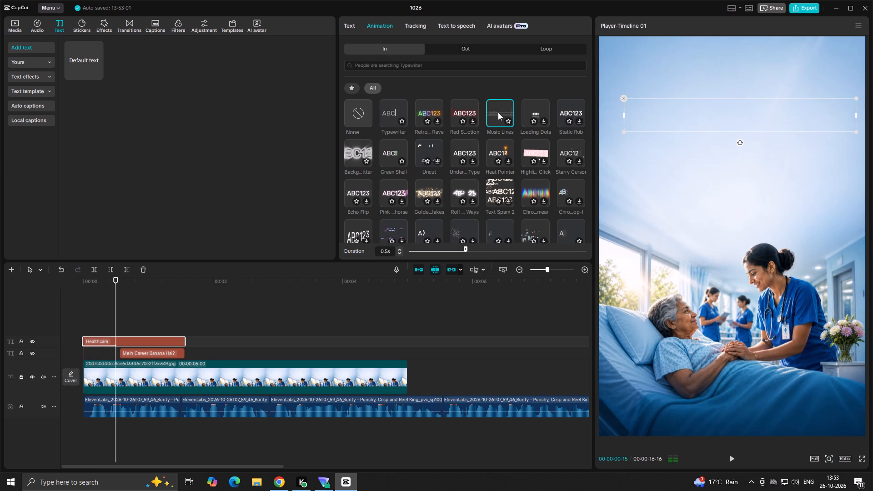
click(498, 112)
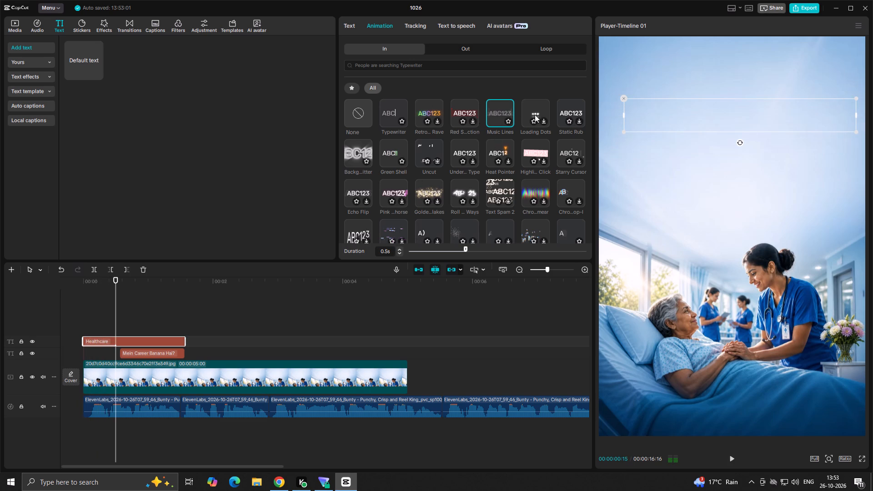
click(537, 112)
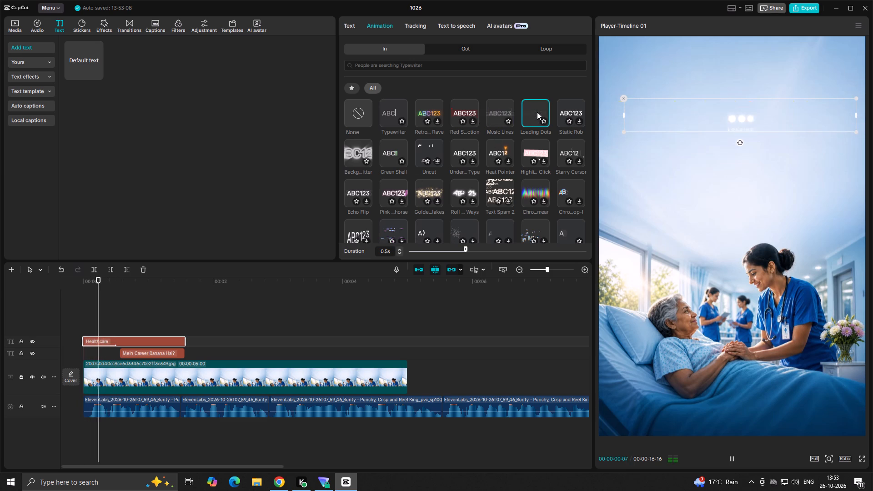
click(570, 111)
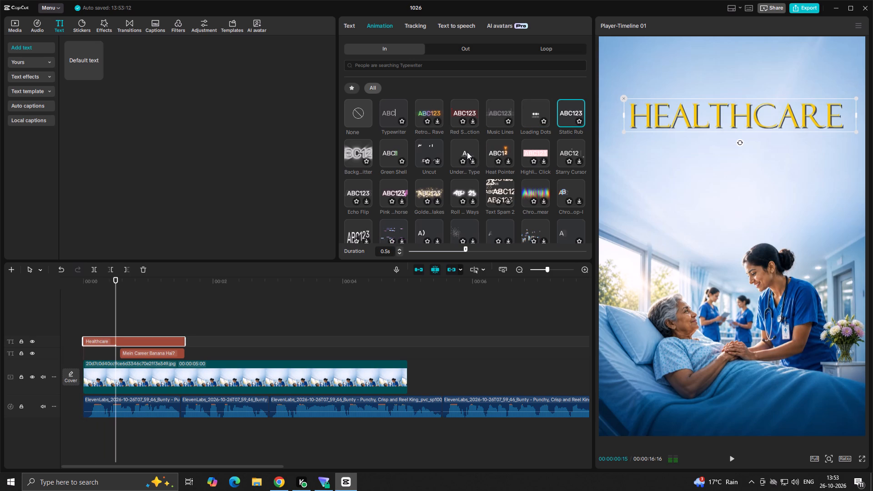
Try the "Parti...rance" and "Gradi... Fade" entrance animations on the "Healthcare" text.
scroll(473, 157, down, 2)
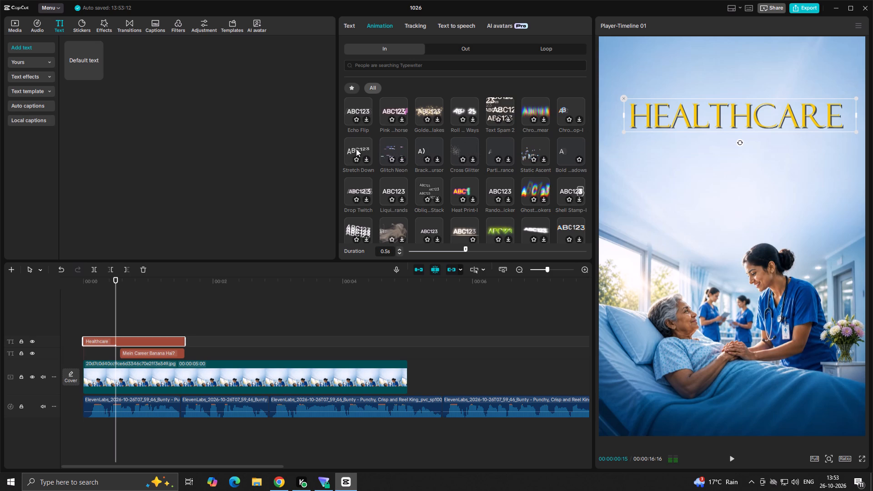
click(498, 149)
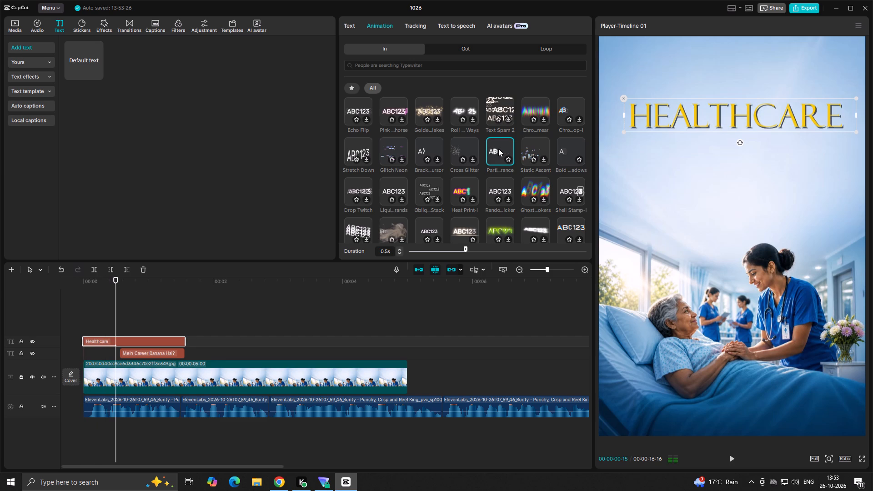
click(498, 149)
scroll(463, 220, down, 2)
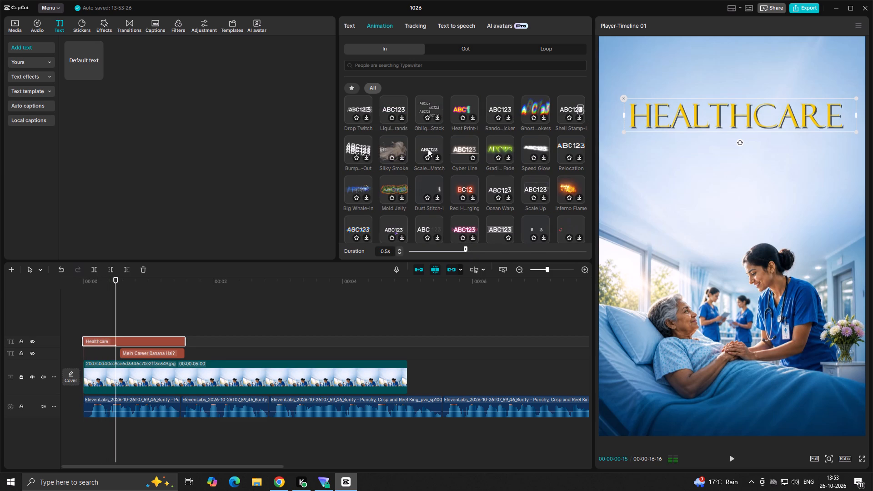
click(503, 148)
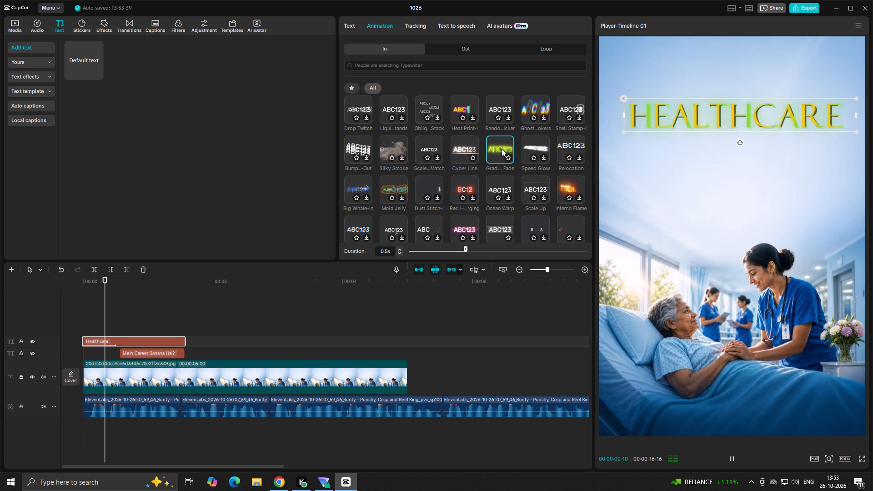
Apply the "Parti...rance" entrance animation to the "Healthcare" text and mark that animation as a favourite.
scroll(506, 145, up, 3)
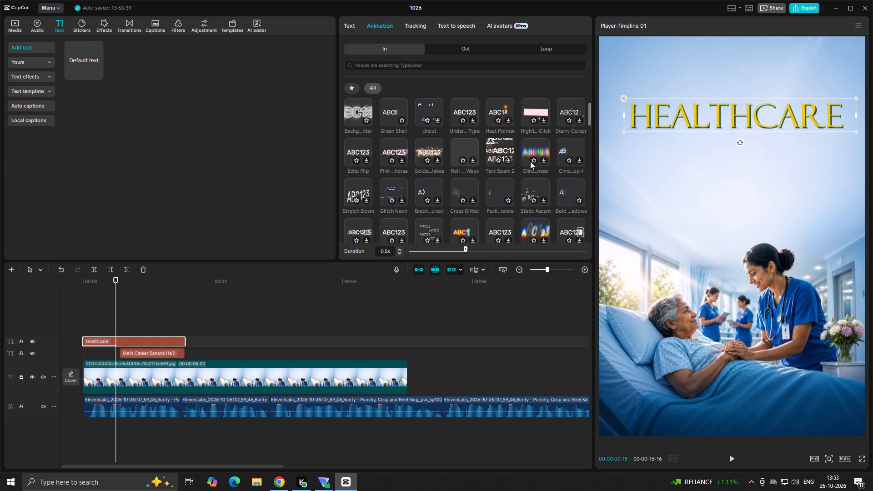
scroll(524, 118, up, 2)
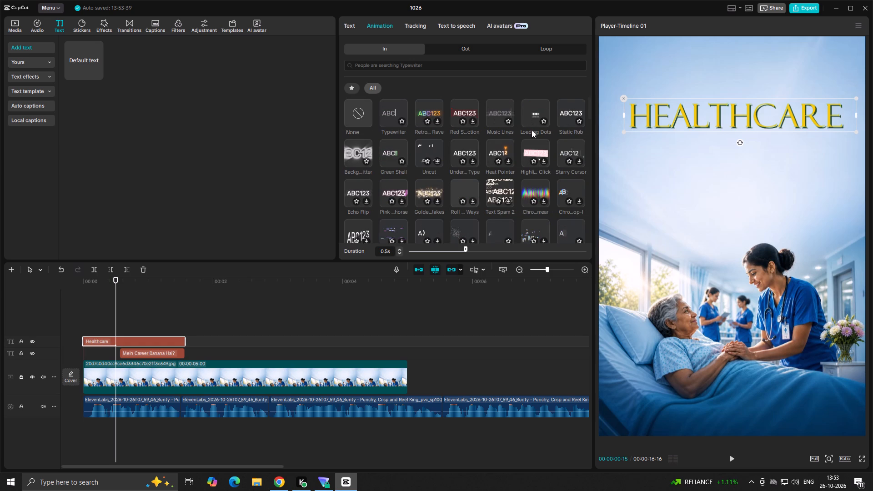
scroll(567, 155, down, 1)
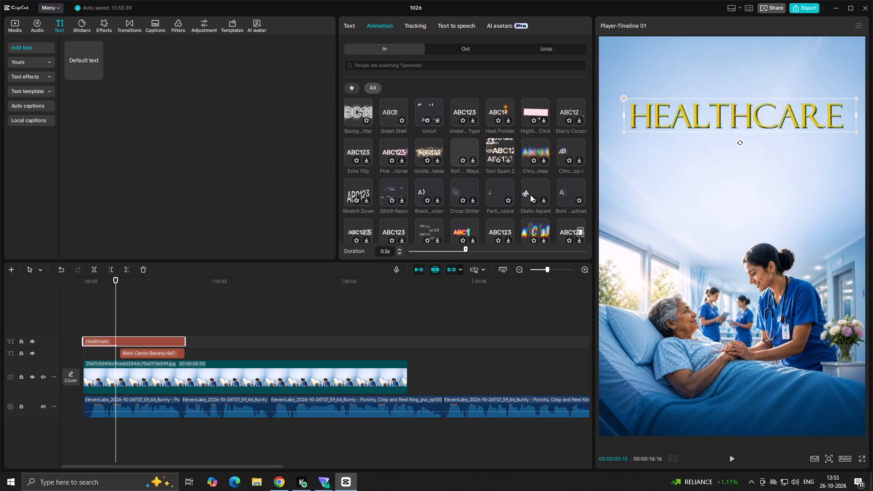
click(494, 193)
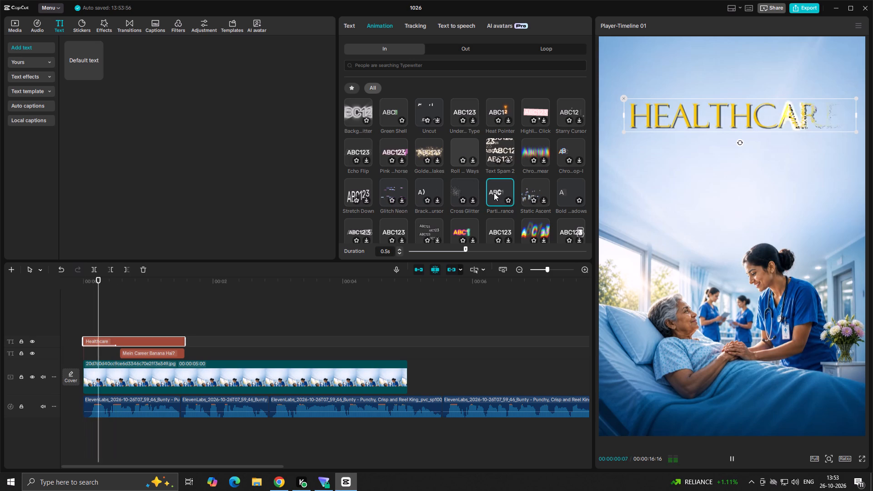
click(509, 201)
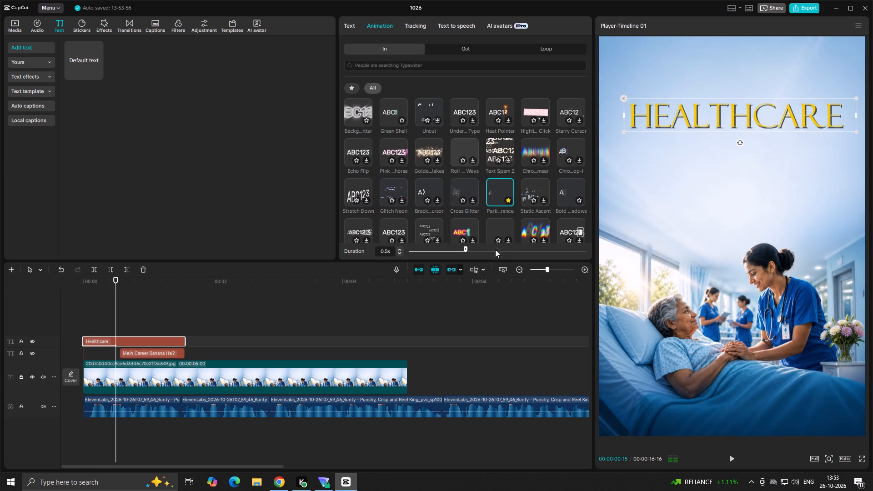
Test entrance animation durations of up to 1.1s on the "Healthcare" text and settle on 0.7s.
click(506, 248)
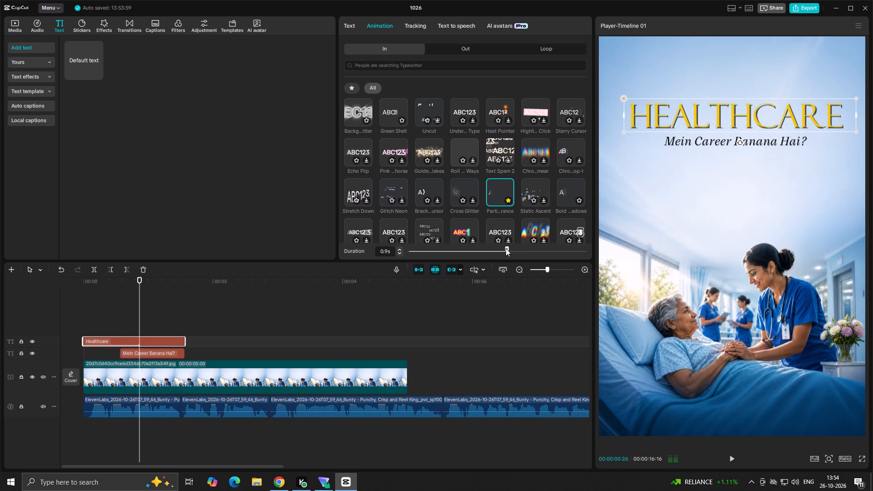
click(532, 251)
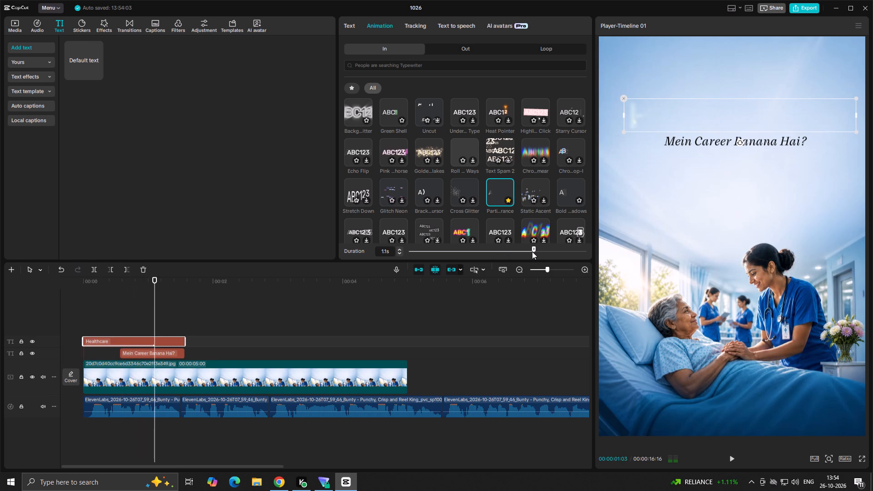
click(530, 251)
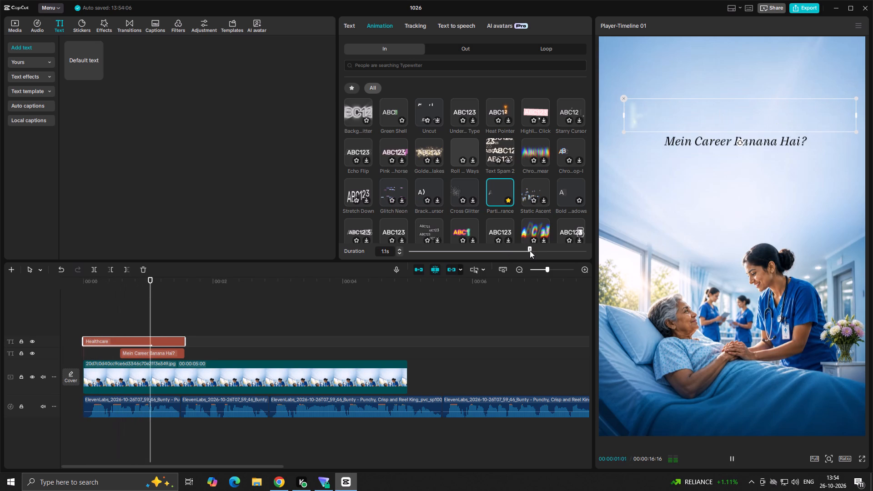
click(522, 254)
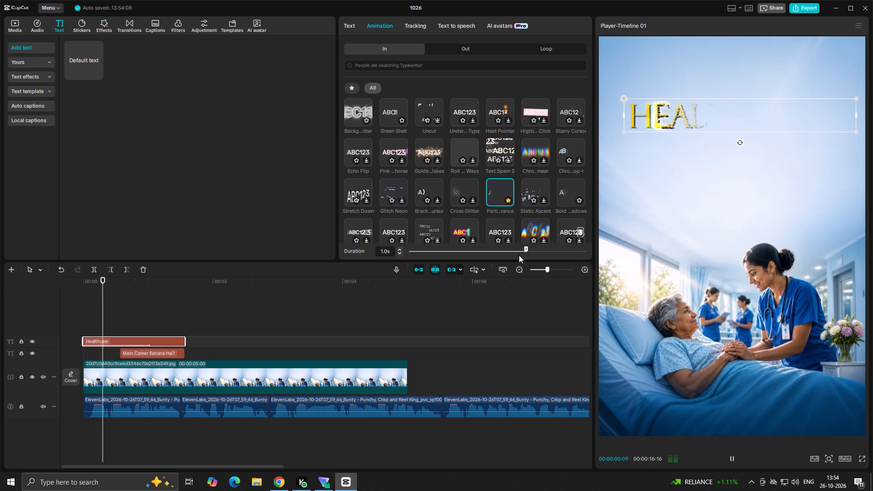
click(509, 255)
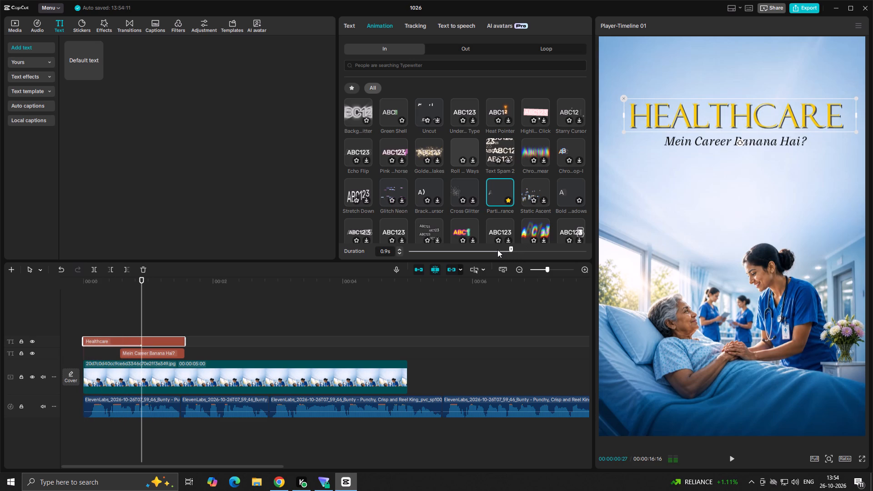
click(497, 250)
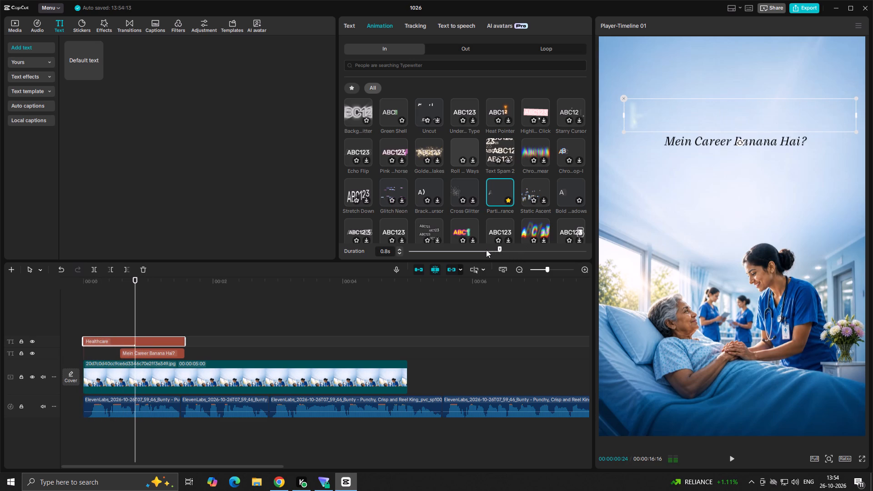
click(486, 250)
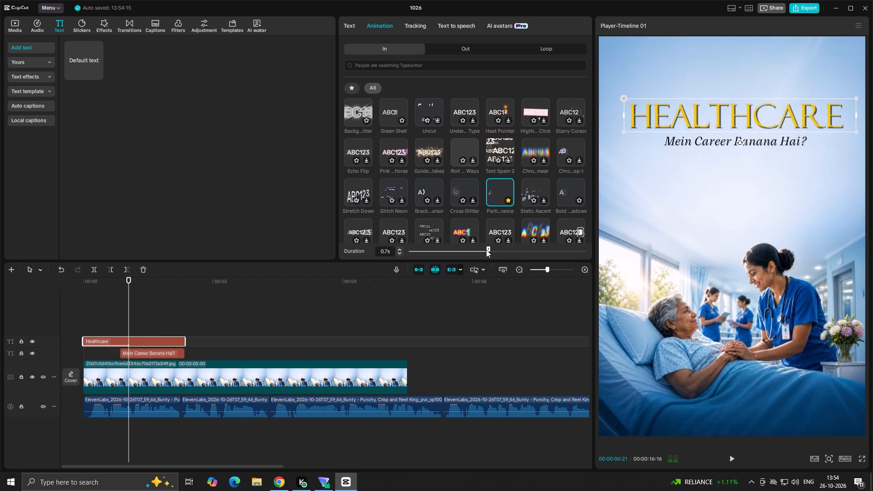
click(481, 250)
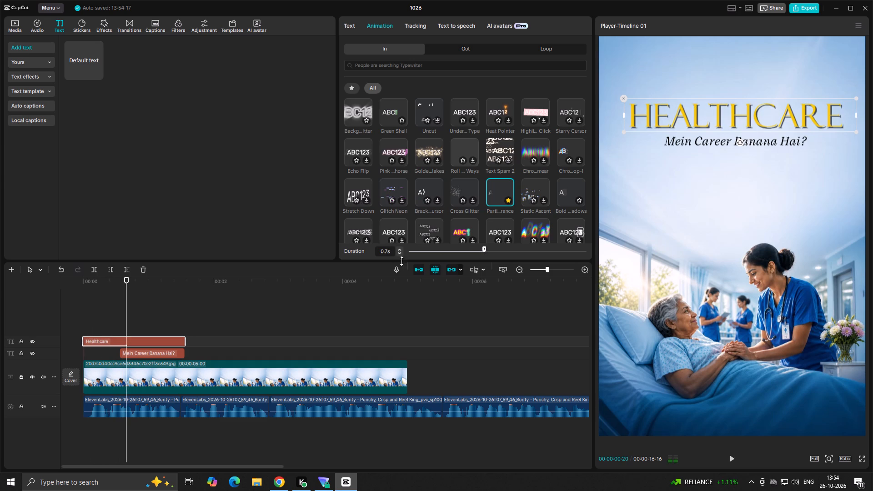
Search the entrance animations for "slid" for the "Mein Career Banana Hai?" text.
click(153, 352)
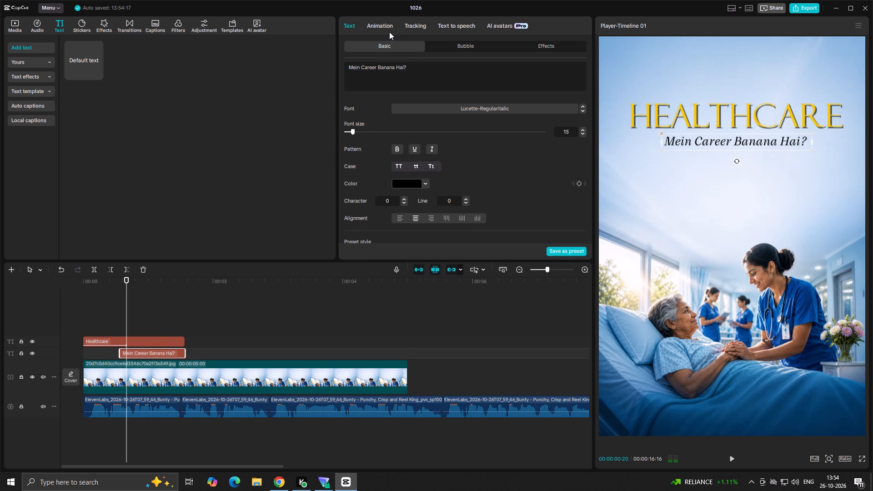
click(385, 28)
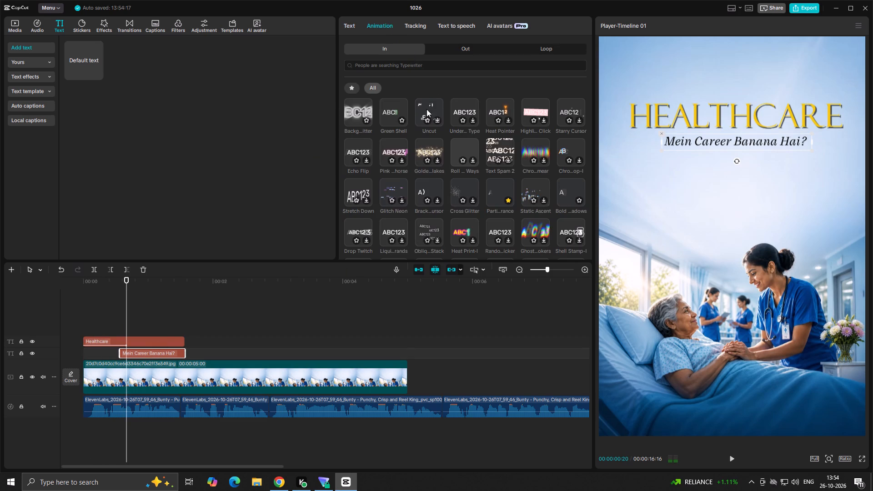
click(415, 67)
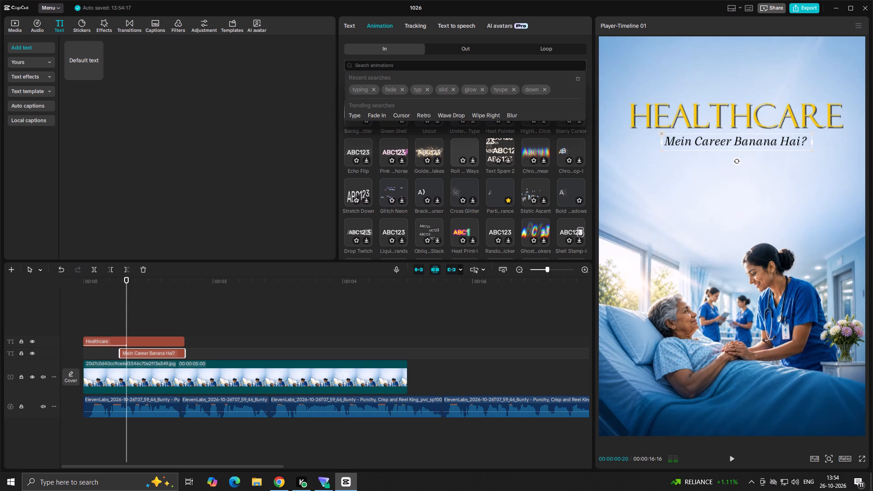
click(438, 85)
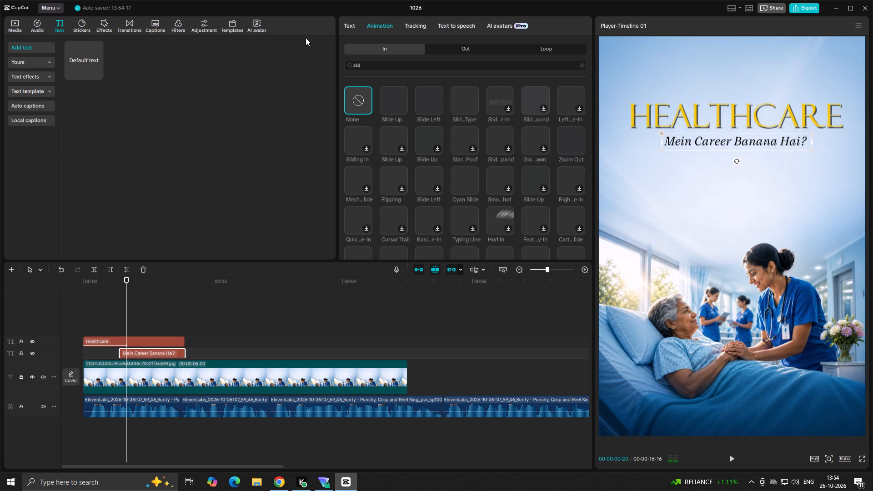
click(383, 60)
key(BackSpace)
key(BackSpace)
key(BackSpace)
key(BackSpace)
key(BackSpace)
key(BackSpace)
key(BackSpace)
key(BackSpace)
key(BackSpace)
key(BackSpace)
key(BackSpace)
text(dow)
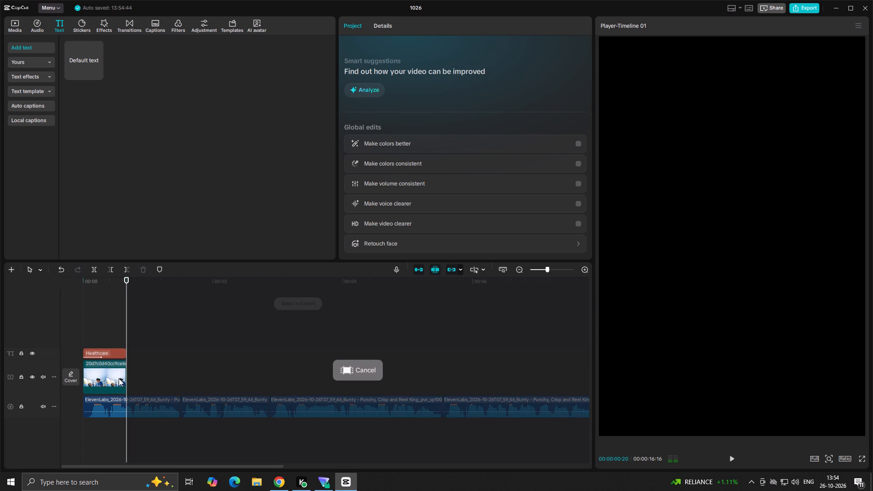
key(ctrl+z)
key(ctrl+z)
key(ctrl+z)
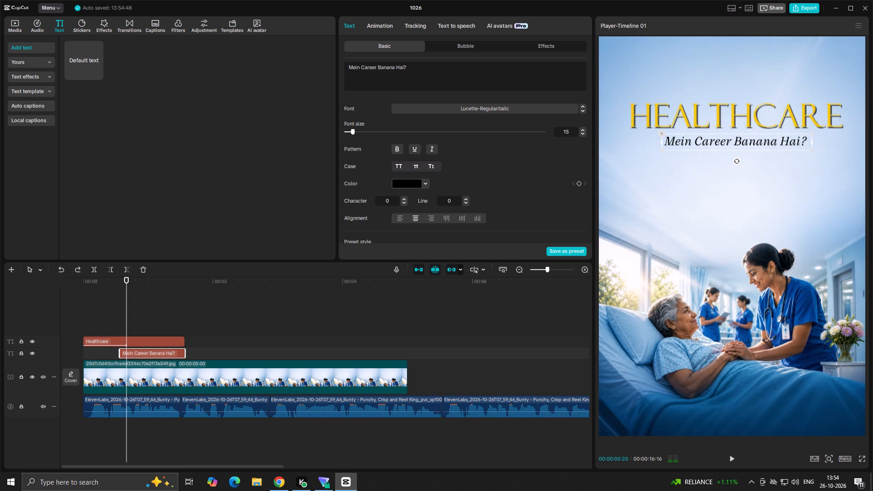
Search the entrance animations for "down" and apply "Sho...own" to the "Mein Career Banana Hai?" text.
click(378, 28)
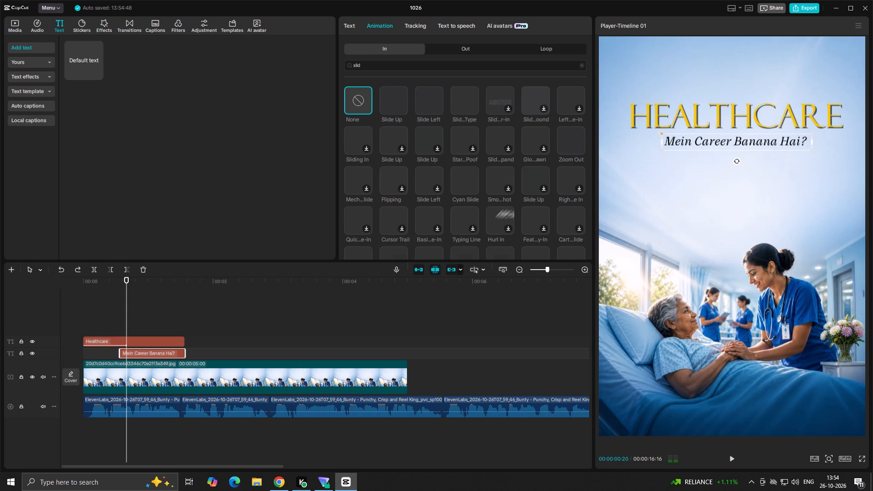
click(366, 64)
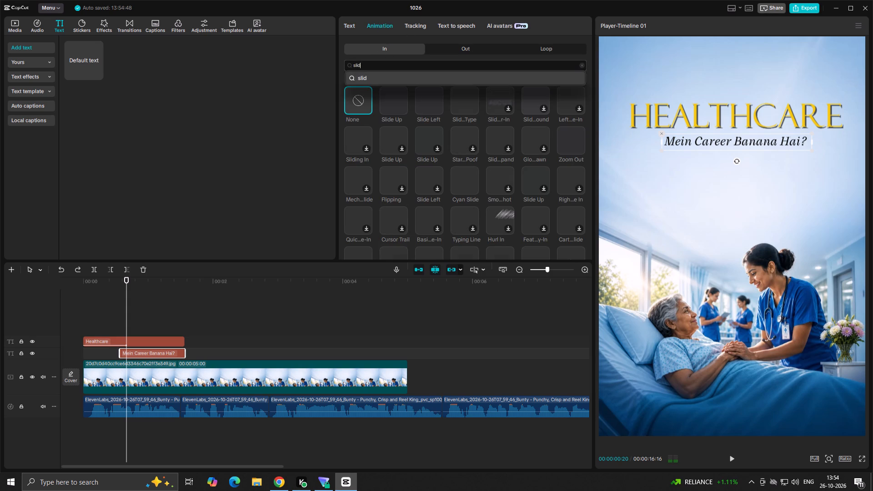
key(BackSpace)
key(BackSpace)
key(BackSpace)
key(BackSpace)
key(BackSpace)
key(BackSpace)
key(BackSpace)
key(BackSpace)
key(BackSpace)
key(BackSpace)
key(BackSpace)
key(BackSpace)
key(BackSpace)
key(BackSpace)
text(dow)
key(n)
key(Return)
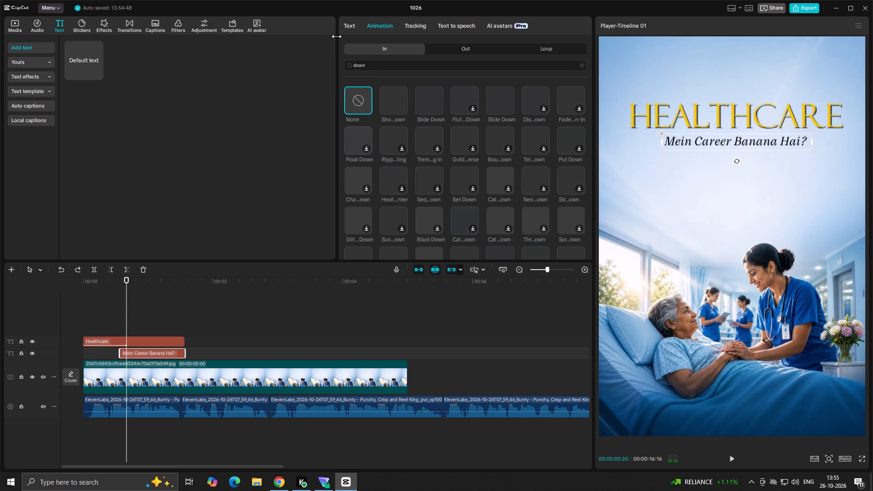
click(396, 102)
click(396, 102)
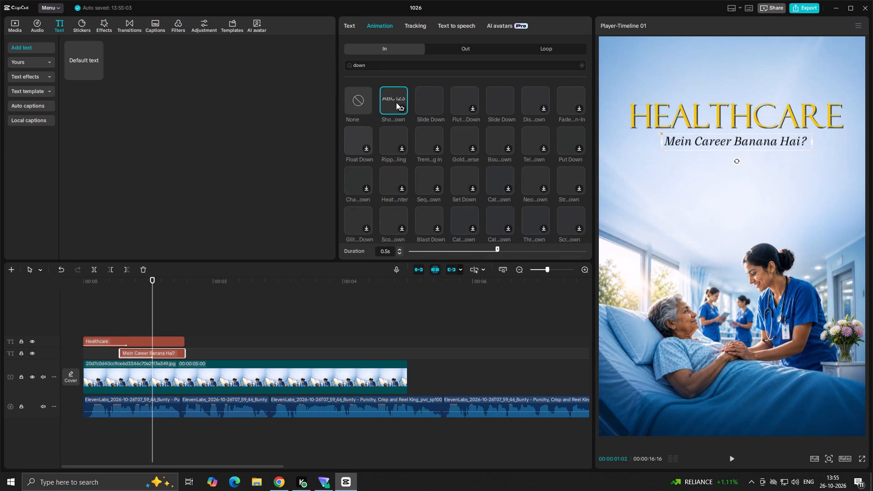
Play back the opening from the start to check both text entrance animations, up to where the two texts end.
click(116, 307)
drag(116, 307, 120, 306)
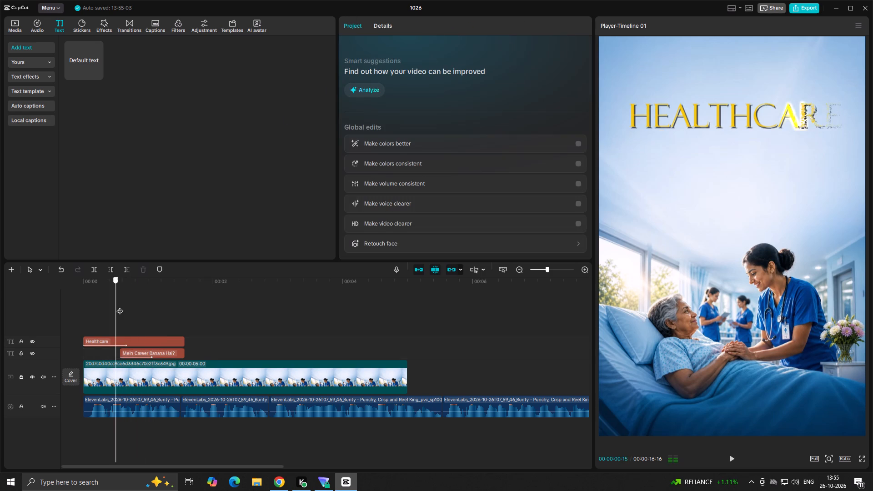
drag(120, 306, 0, 335)
key(space)
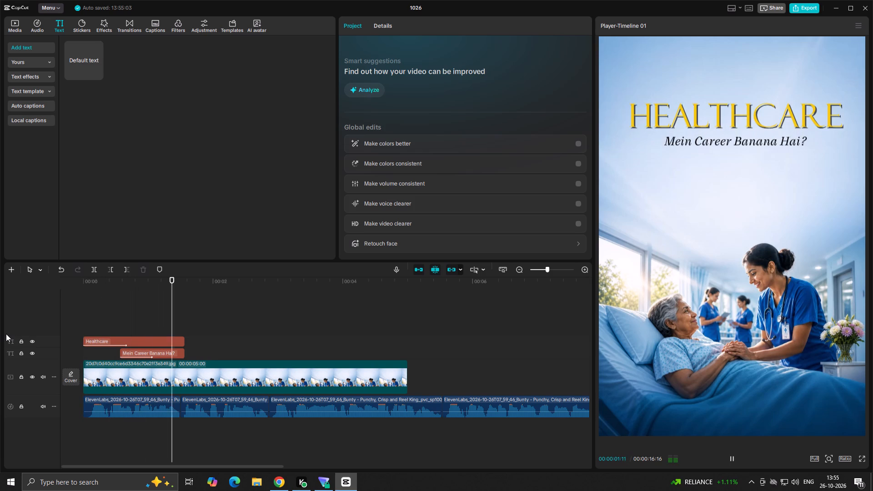
key(space)
click(120, 321)
drag(120, 321, 0, 337)
key(space)
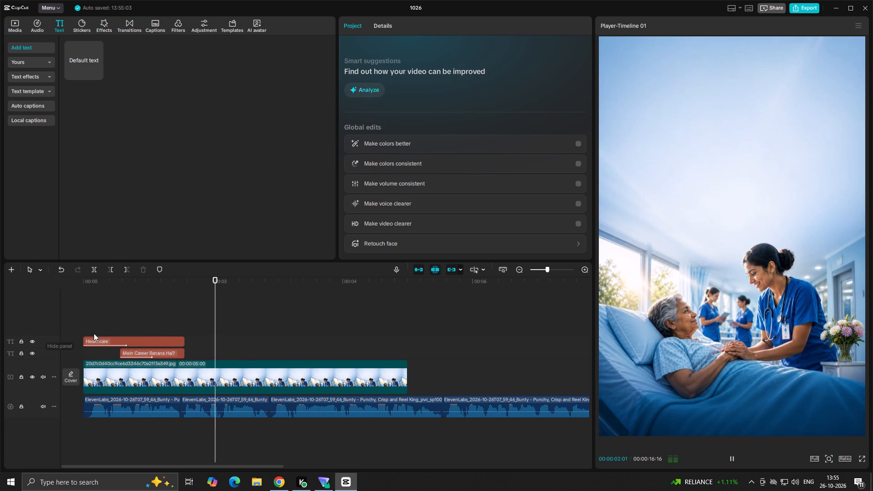
double_click(179, 316)
key(space)
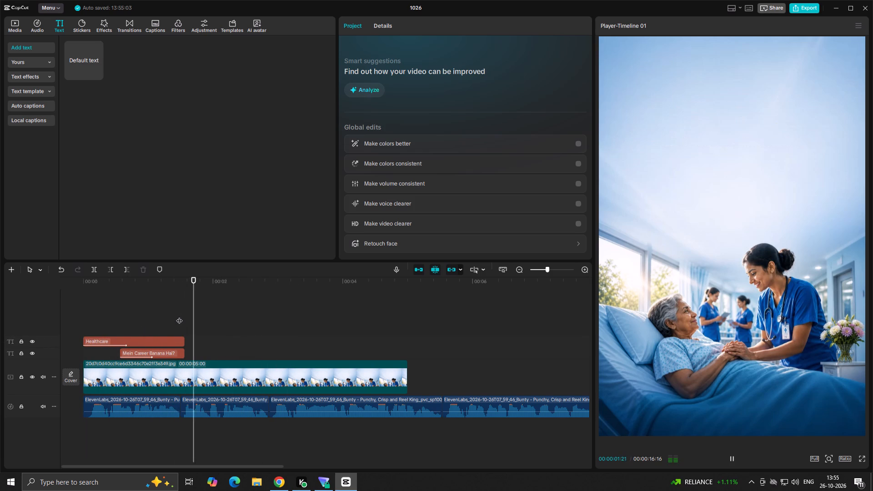
click(179, 316)
drag(179, 316, 182, 320)
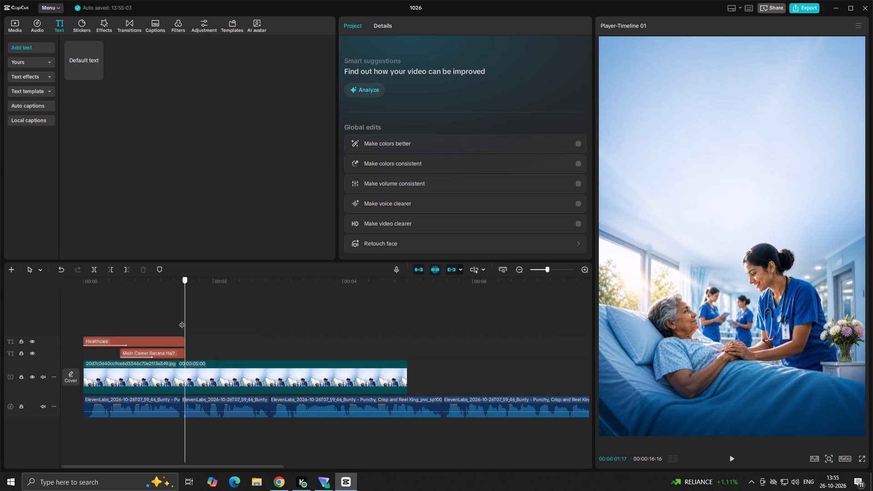
drag(182, 320, 190, 324)
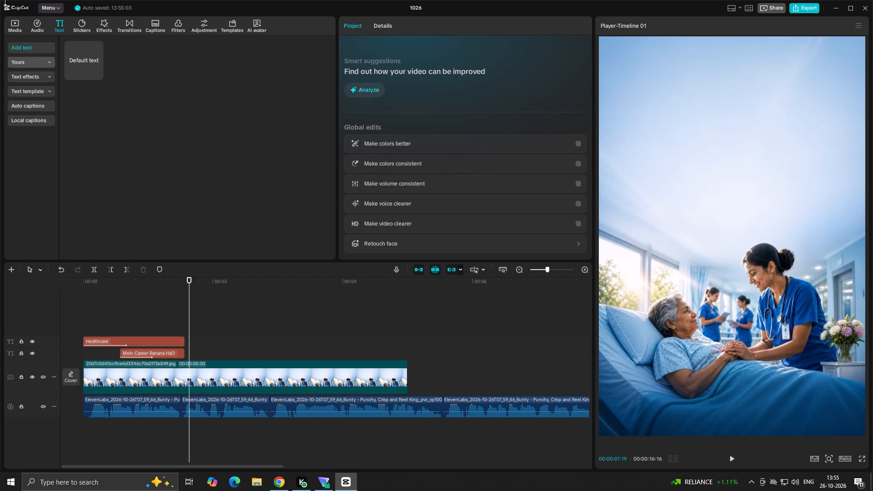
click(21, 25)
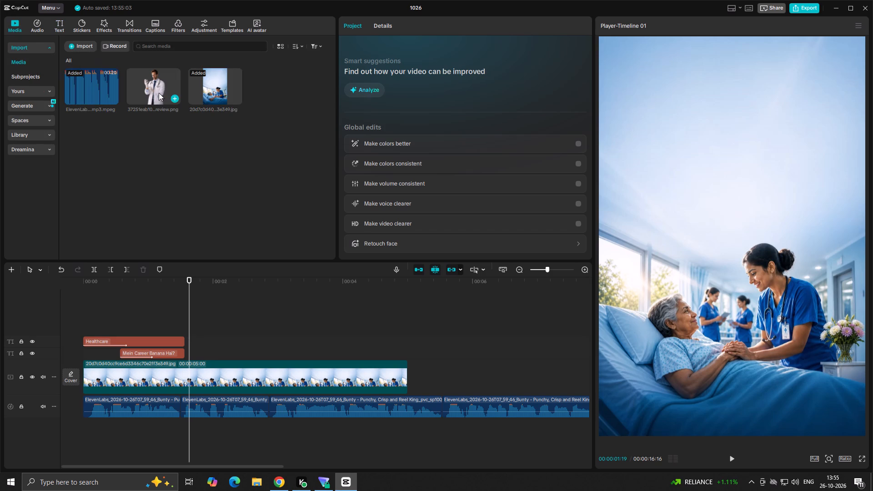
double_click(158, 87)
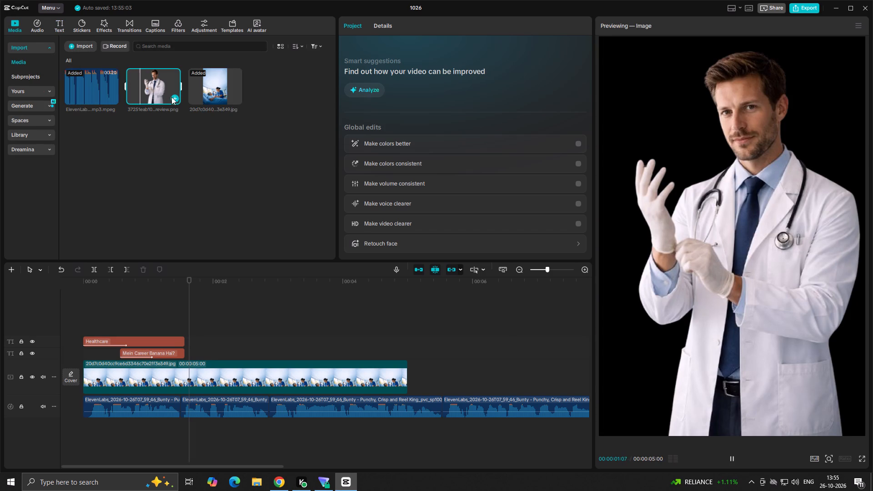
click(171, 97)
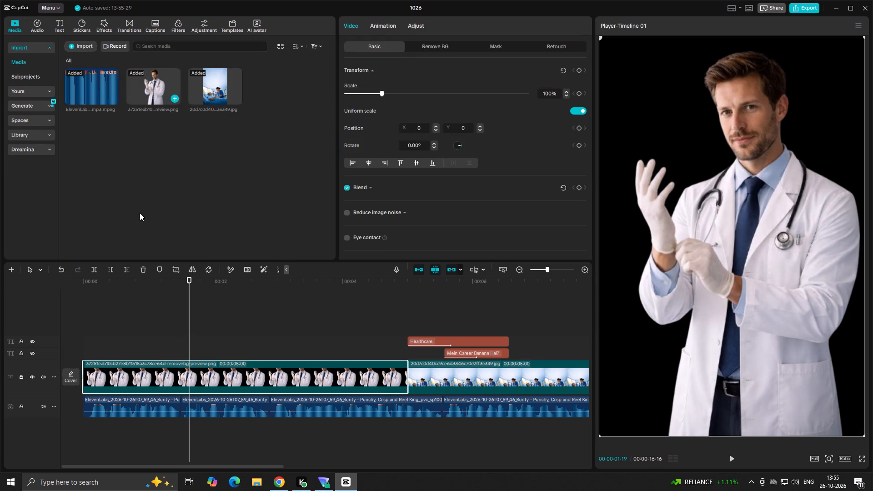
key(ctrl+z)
Place the doctor image on its own track above the texts, starting at about 00:00:01:12, and check its timing in playback.
double_click(158, 95)
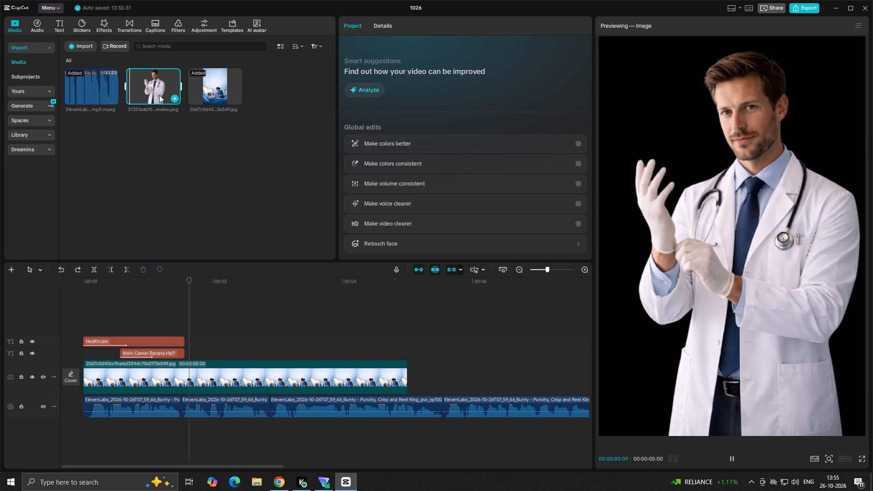
double_click(159, 95)
drag(153, 86, 191, 347)
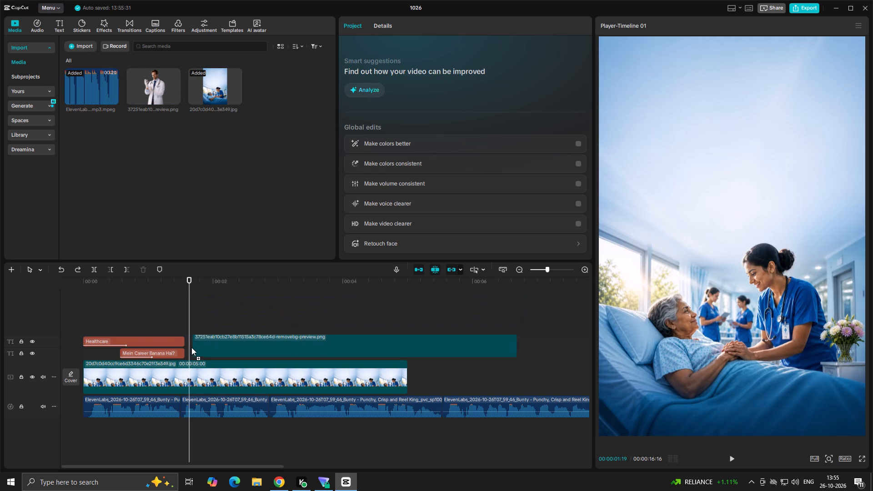
drag(191, 347, 191, 348)
drag(204, 326, 197, 325)
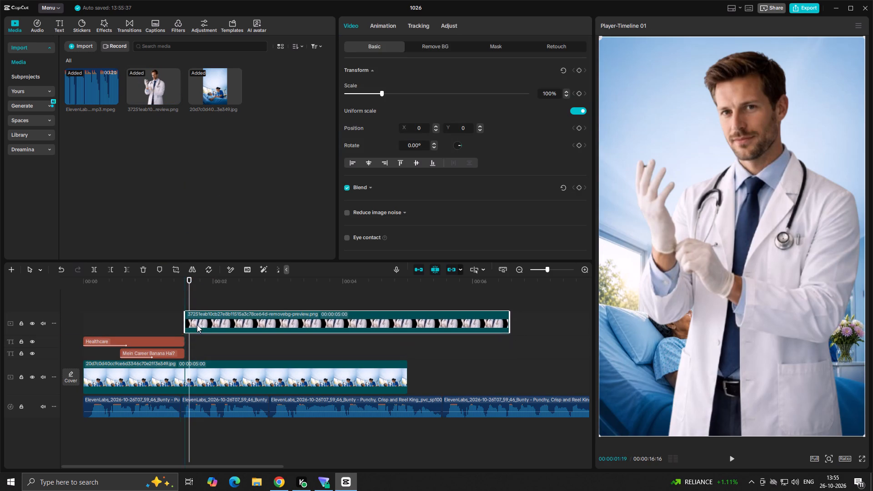
drag(197, 325, 196, 325)
click(170, 321)
key(space)
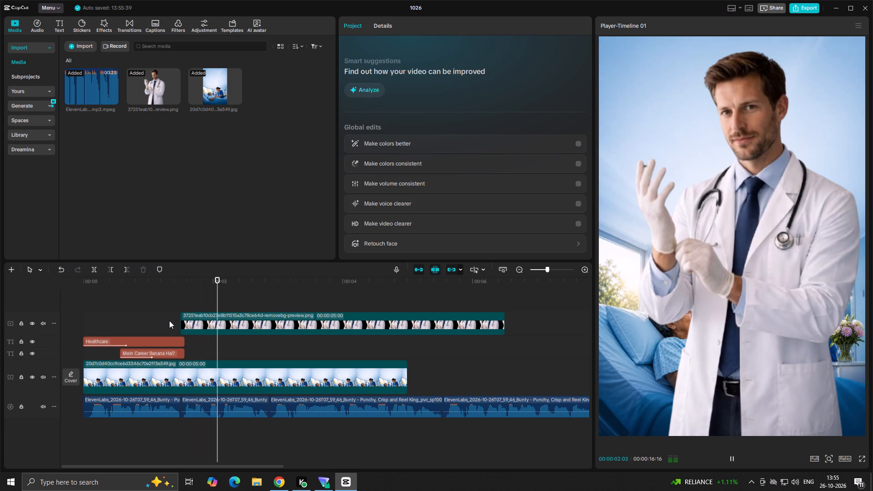
key(space)
drag(196, 319, 190, 322)
ctrl+scroll(190, 322, up, 14)
click(169, 300)
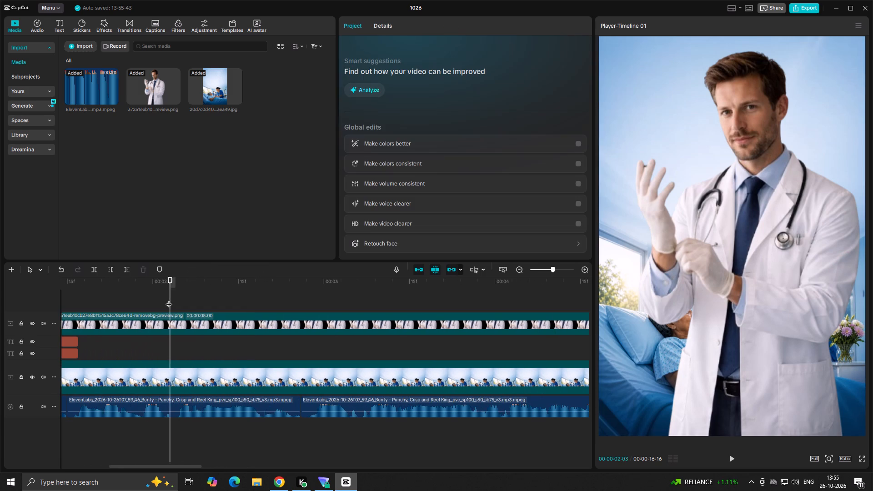
drag(169, 300, 74, 326)
click(311, 313)
key(space)
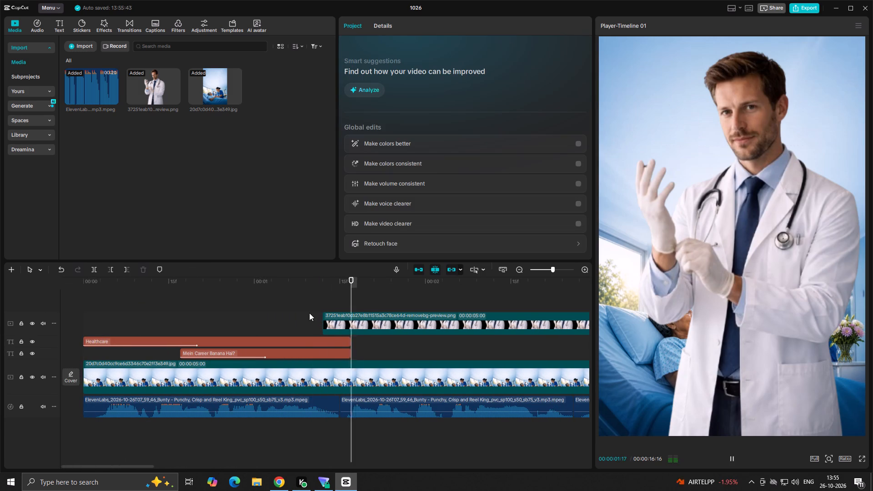
key(space)
Move the doctor image to about X -203, Y -378 and scale it down to about 81%.
click(337, 315)
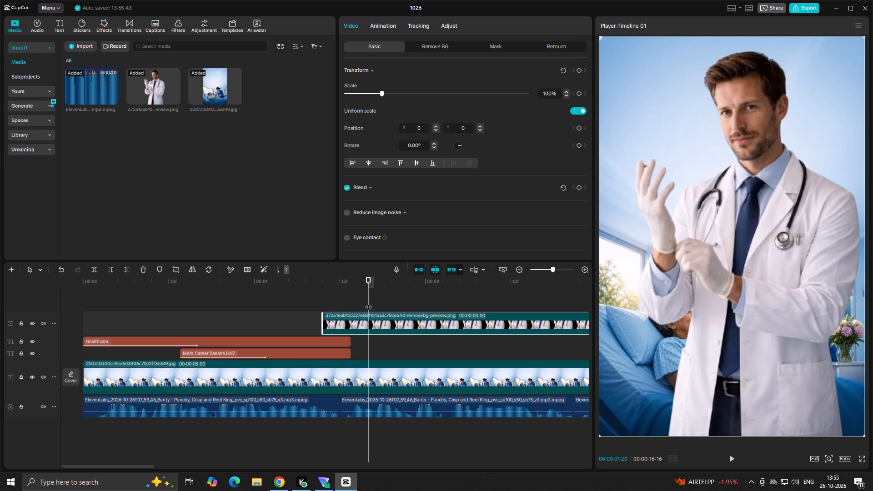
drag(368, 302, 323, 314)
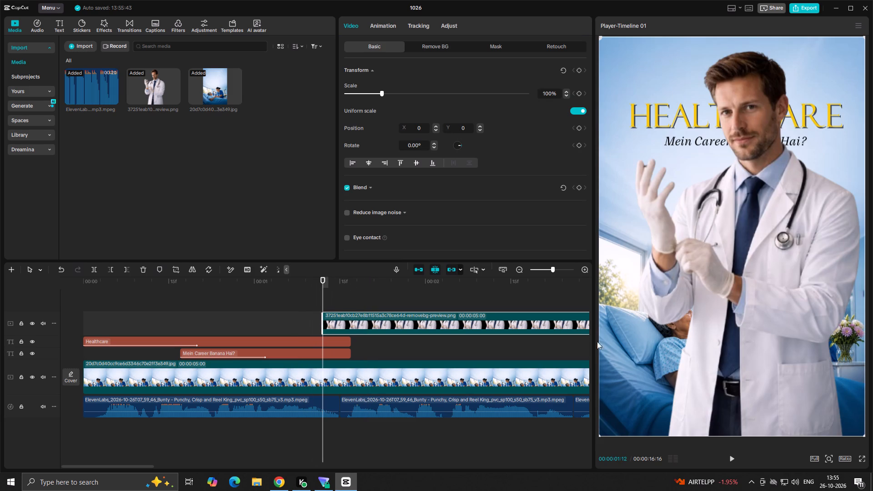
drag(727, 283, 735, 431)
drag(783, 388, 772, 468)
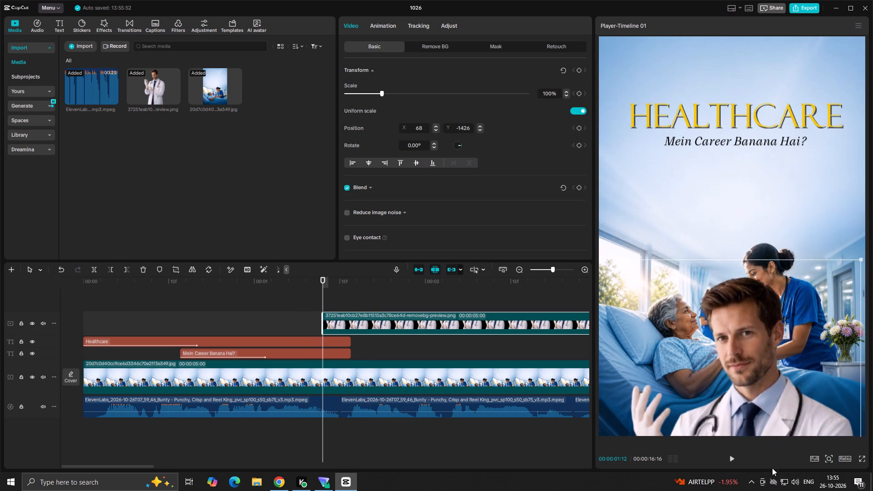
drag(772, 468, 771, 471)
drag(757, 384, 744, 190)
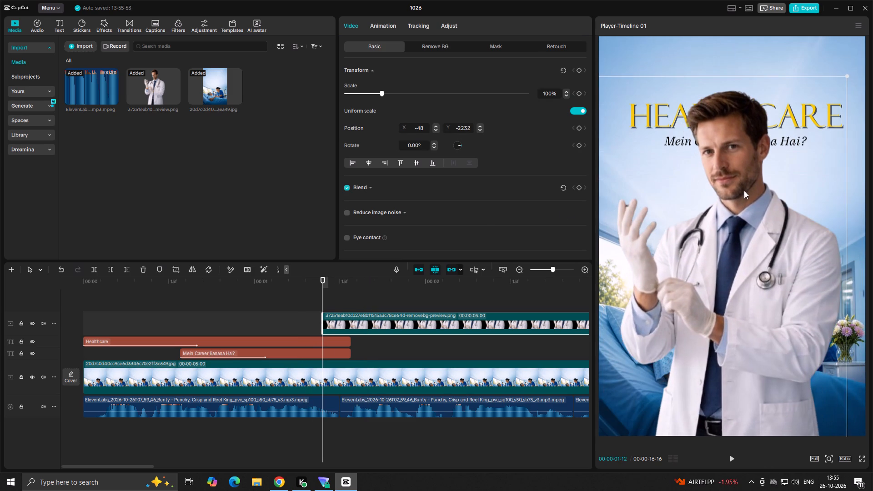
drag(744, 190, 741, 190)
scroll(465, 182, down, 2)
scroll(401, 183, down, 4)
scroll(401, 181, up, 9)
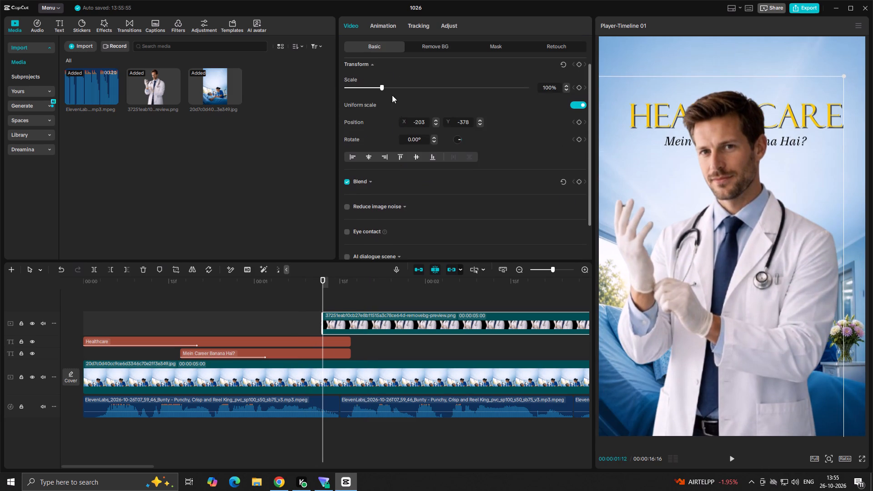
drag(380, 95, 375, 96)
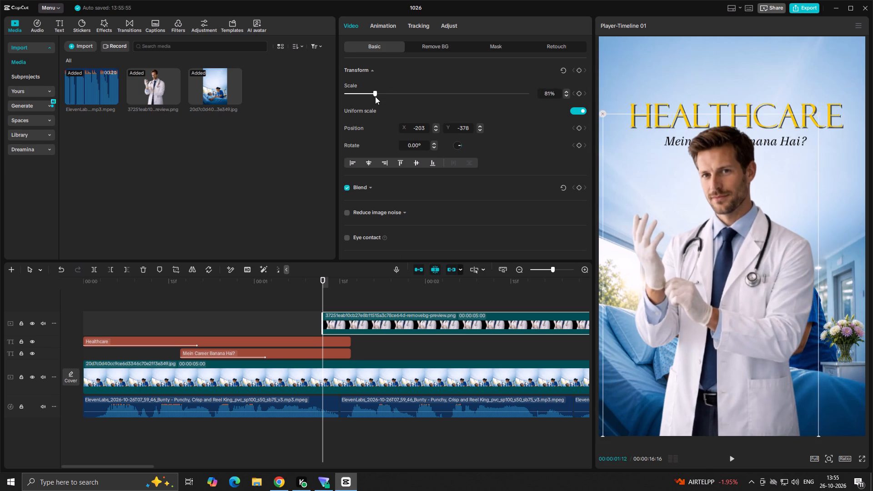
drag(375, 96, 374, 97)
Lower the doctor image until only his head shows at the bottom of the video frame, and preview it.
drag(712, 267, 732, 490)
click(285, 311)
key(space)
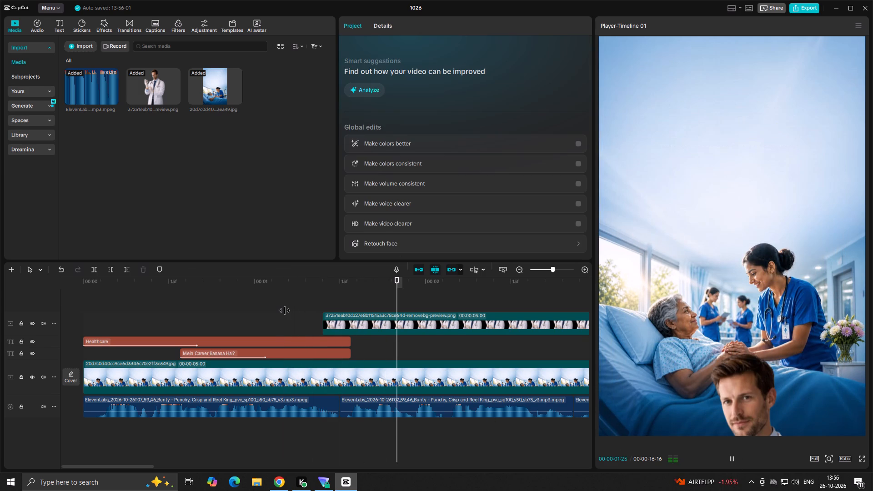
Move the doctor image down until it is completely below the video frame, at about X 76, Y -3327.
key(space)
drag(751, 401, 734, 336)
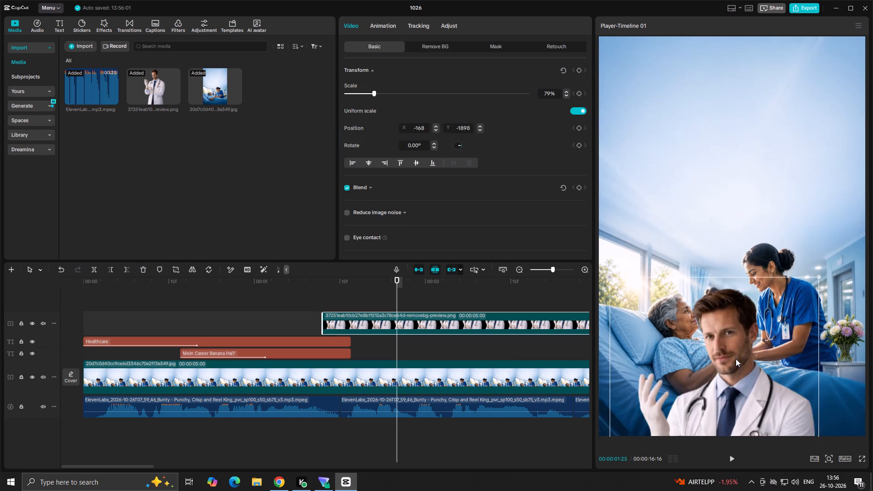
drag(738, 359, 766, 490)
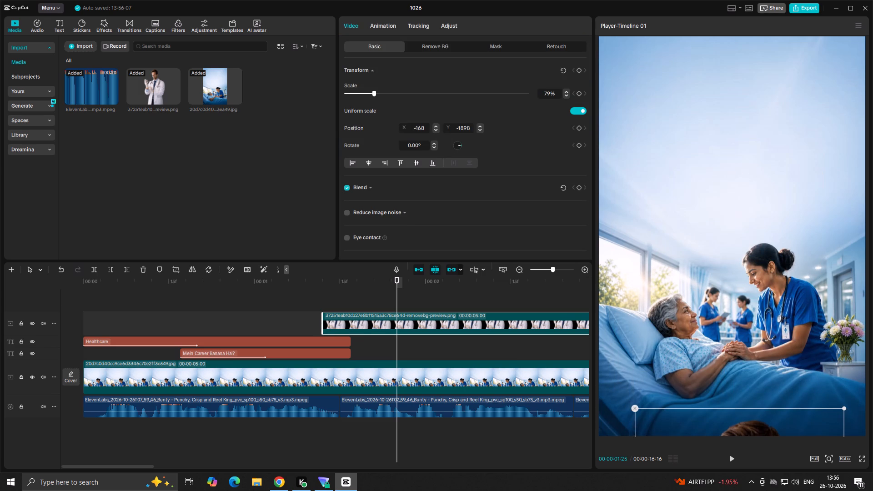
drag(766, 490, 761, 489)
drag(753, 408, 758, 427)
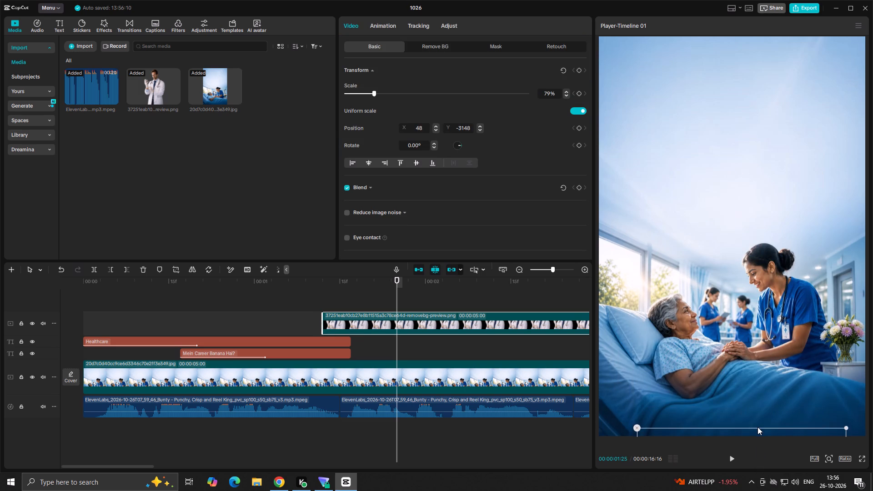
drag(758, 427, 756, 427)
Add a Transform keyframe to the doctor clip at its start, 00:00:01:12.
click(339, 306)
drag(339, 306, 324, 317)
click(336, 324)
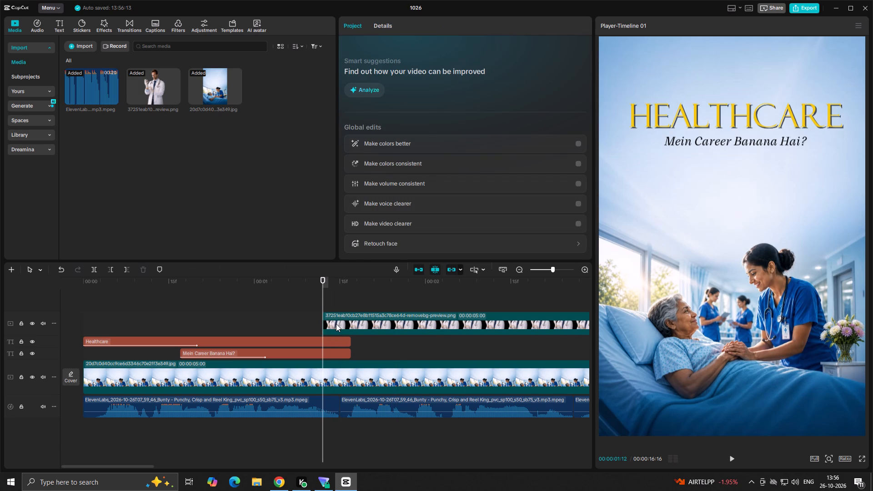
click(580, 69)
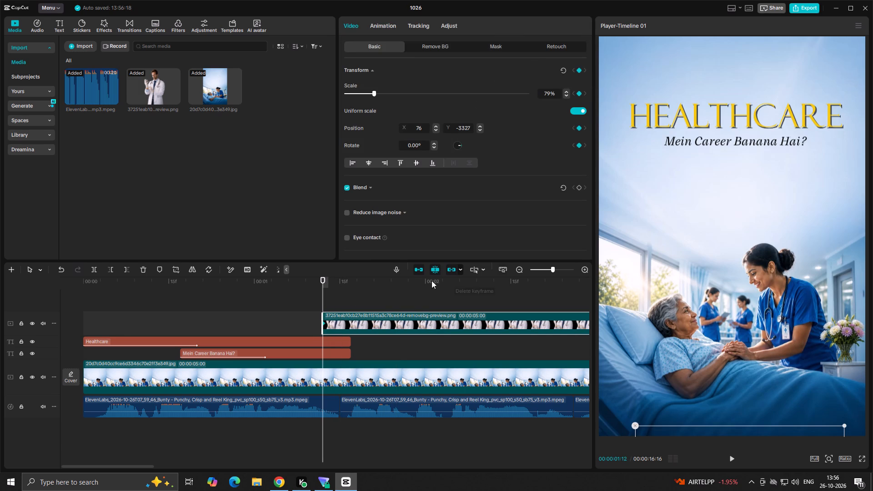
At 00:00:01:20, raise the doctor image into the frame to about X -57, Y -706 as the end position of his rise.
drag(324, 303, 349, 307)
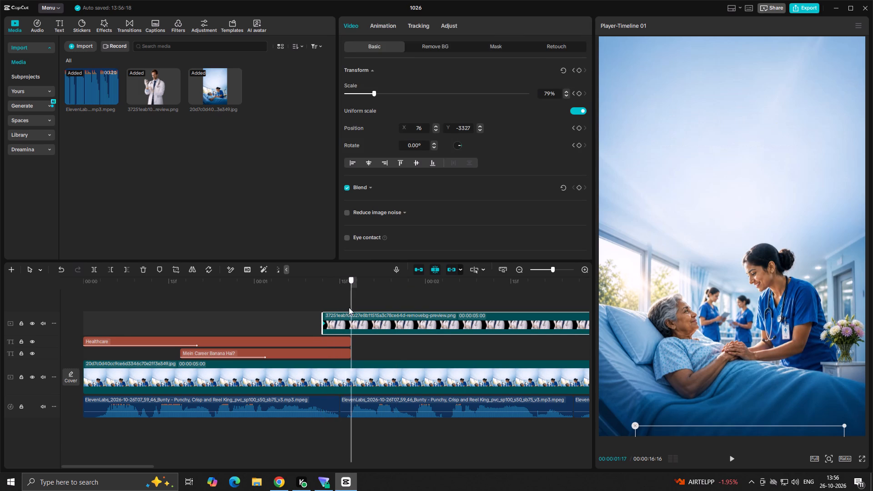
drag(349, 307, 351, 308)
drag(351, 308, 369, 309)
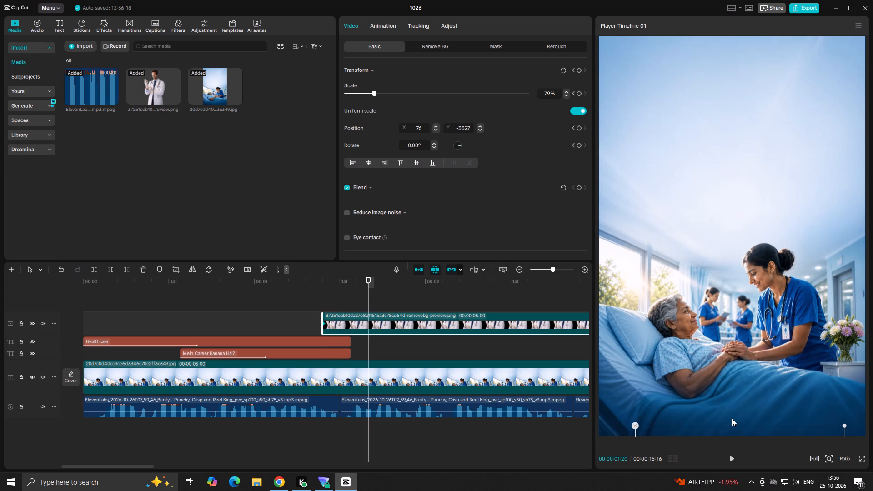
drag(731, 429, 731, 289)
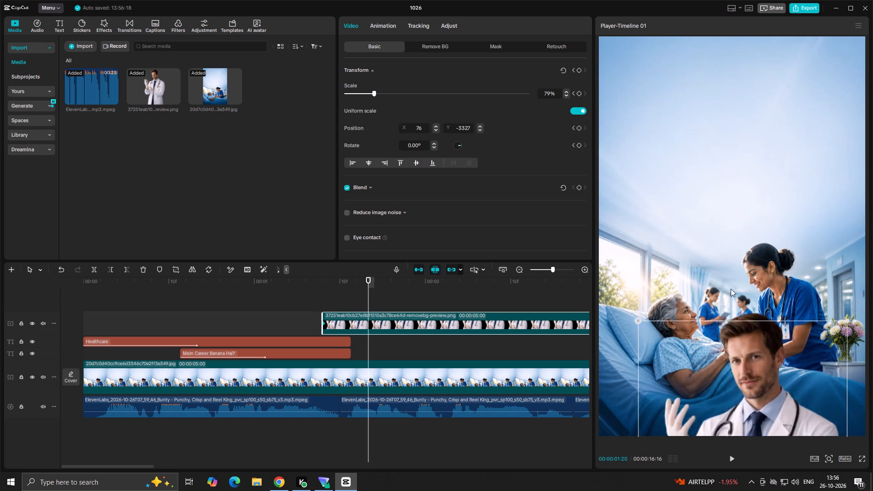
drag(731, 289, 719, 115)
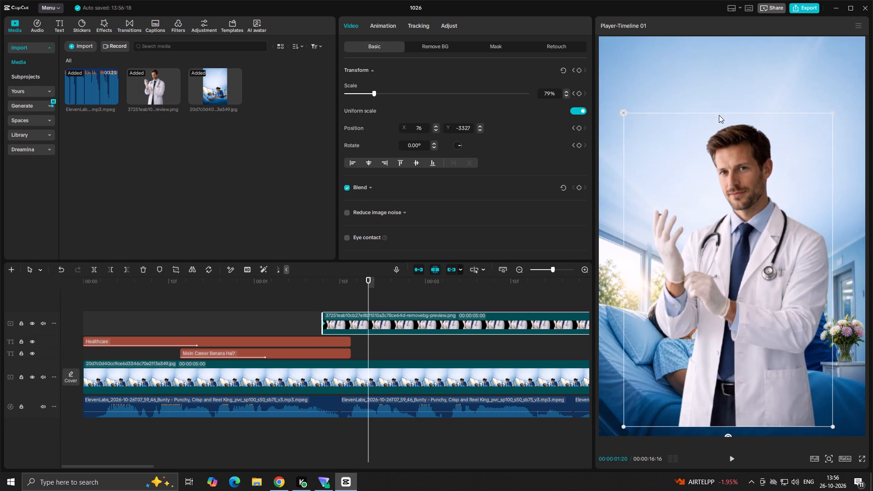
drag(719, 115, 717, 157)
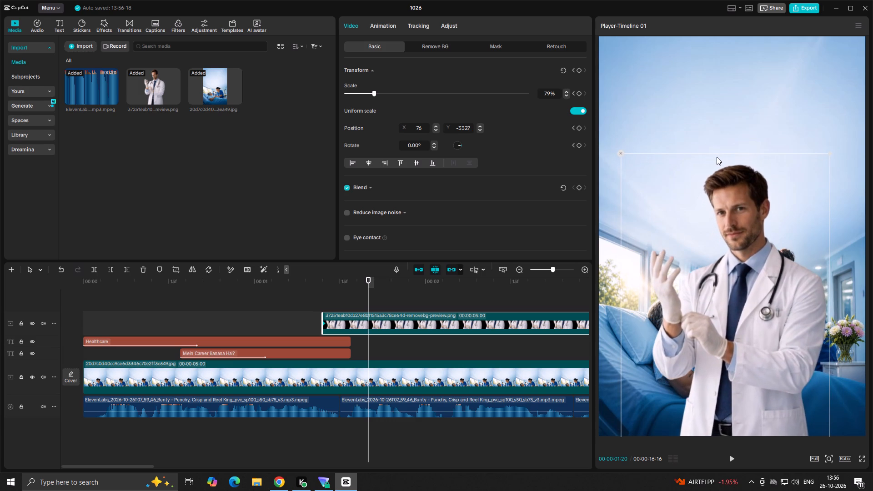
drag(717, 157, 717, 156)
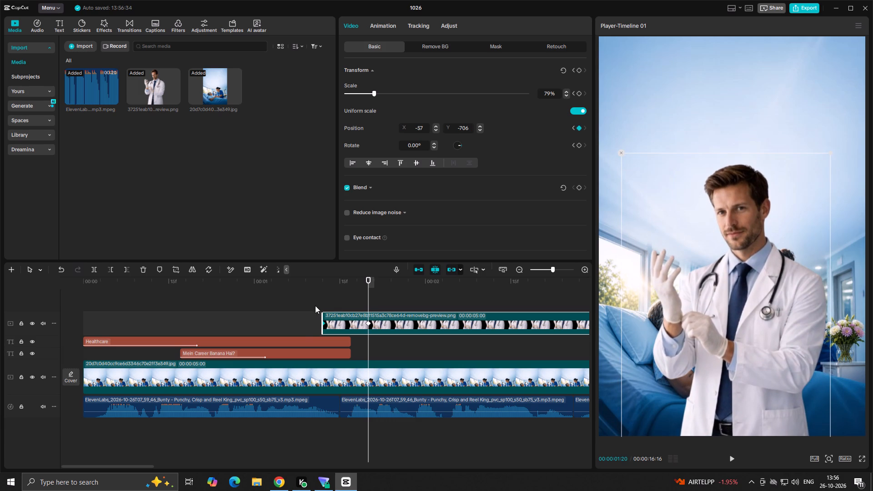
Play back the doctor's rise several times from just before his clip starts.
click(305, 306)
key(space)
key(space)
click(305, 306)
key(space)
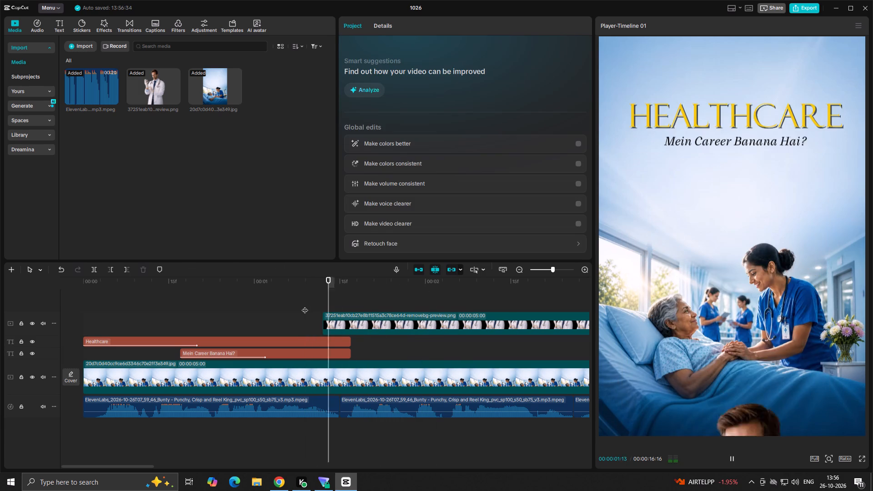
key(space)
click(305, 306)
key(space)
key(space)
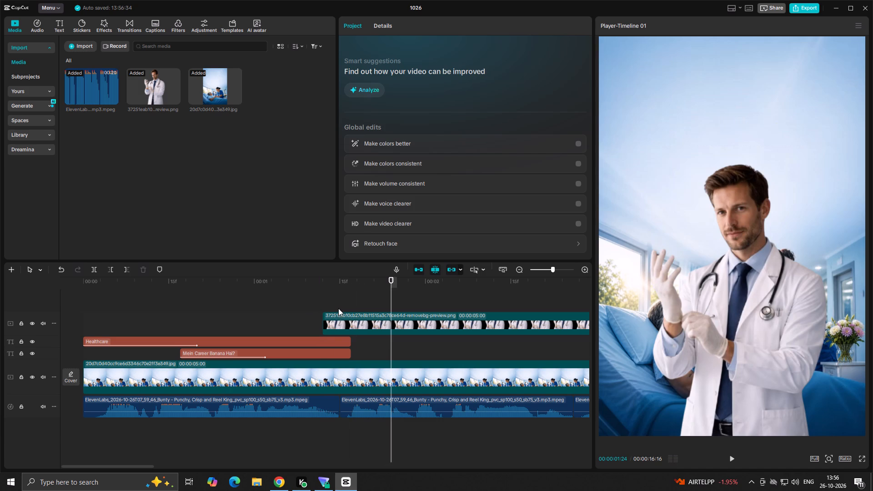
At the 00:00:01:20 keyframe, centre the doctor image horizontally and lower it slightly, to X 0, Y -736.
click(340, 307)
drag(340, 306, 356, 321)
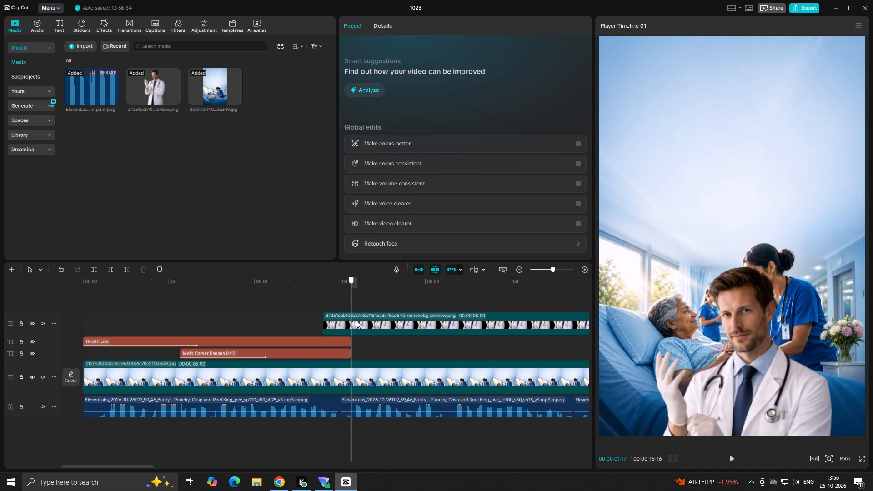
drag(356, 321, 365, 319)
click(366, 303)
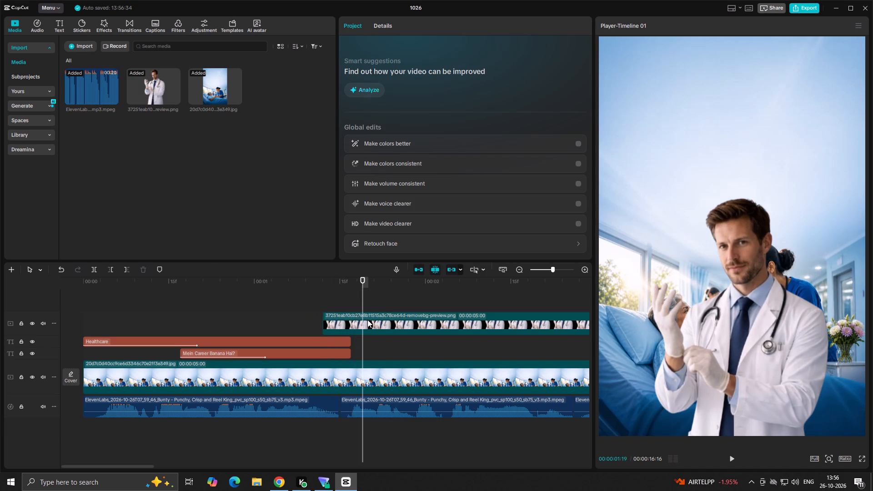
click(367, 320)
drag(727, 296, 727, 296)
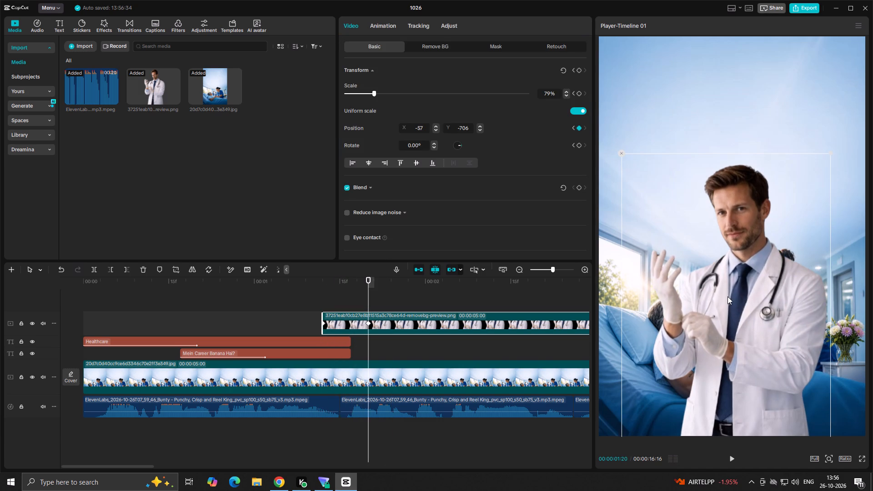
drag(727, 296, 733, 300)
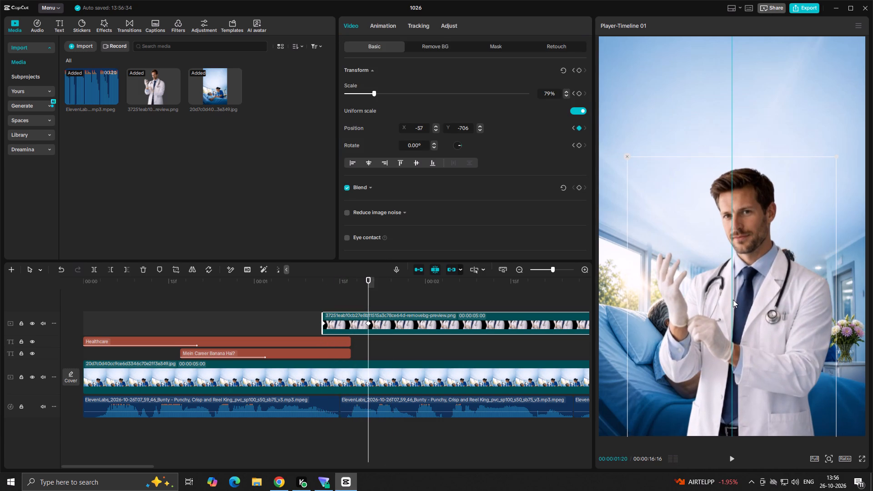
drag(733, 300, 734, 299)
Play back the doctor's entrance repeatedly from before his clip starts to check the adjusted rise.
click(296, 311)
key(space)
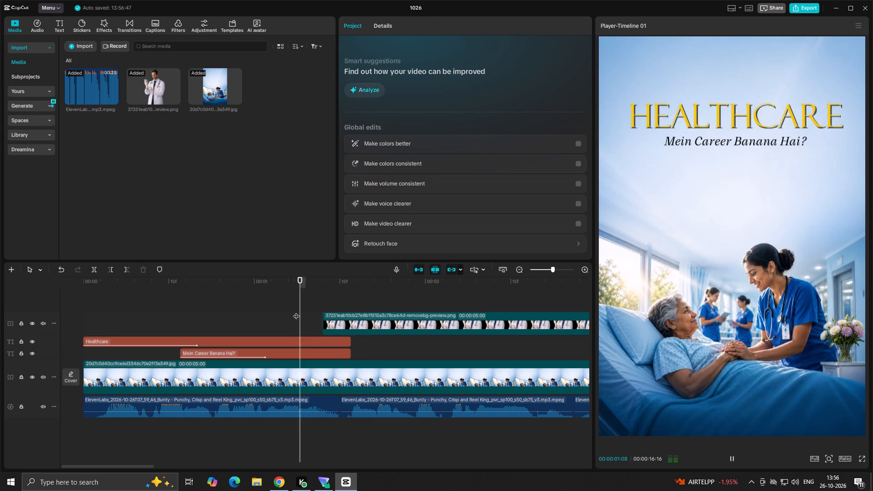
click(296, 312)
key(space)
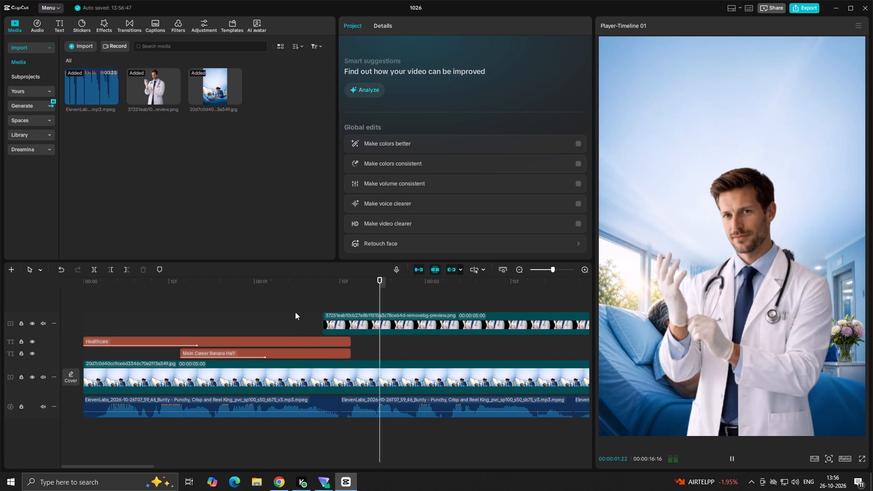
key(space)
click(294, 312)
key(space)
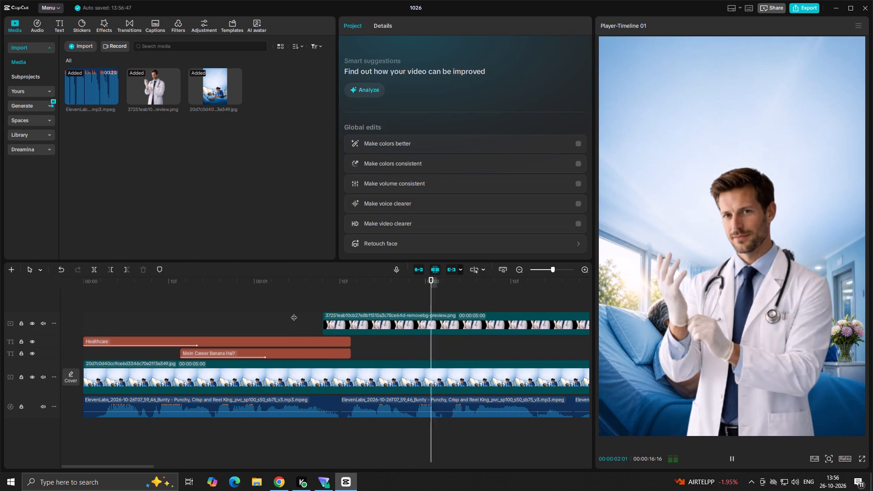
click(294, 313)
key(space)
click(213, 303)
key(space)
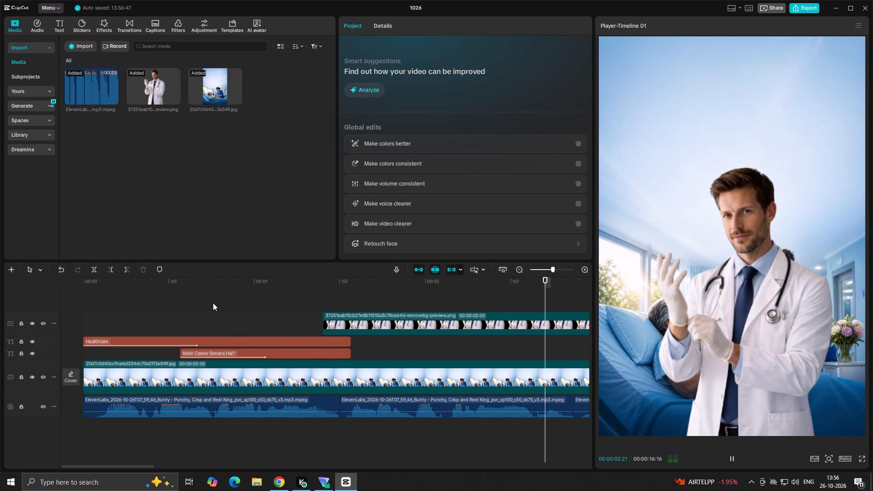
key(space)
Replay the doctor section from around his clip start and from around two seconds in to check its timing against the voice-over.
click(330, 326)
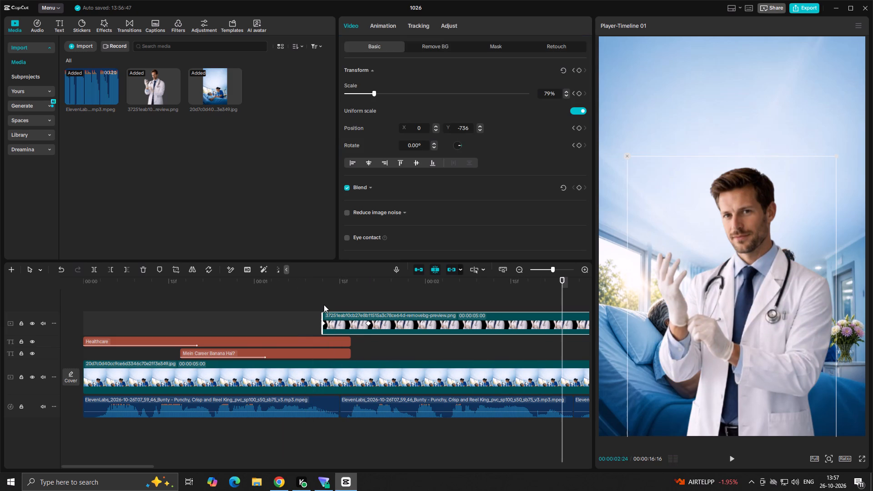
click(330, 303)
key(space)
key(space)
key(space)
key(space)
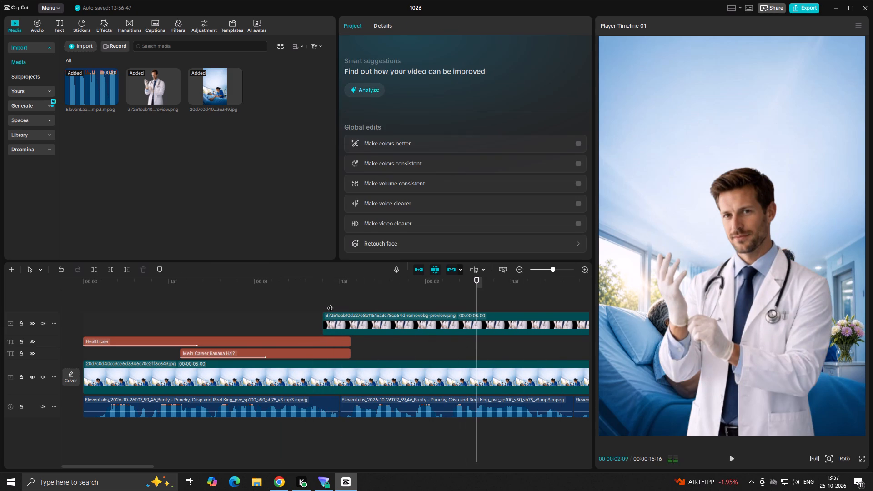
click(451, 305)
click(451, 305)
key(space)
key(space)
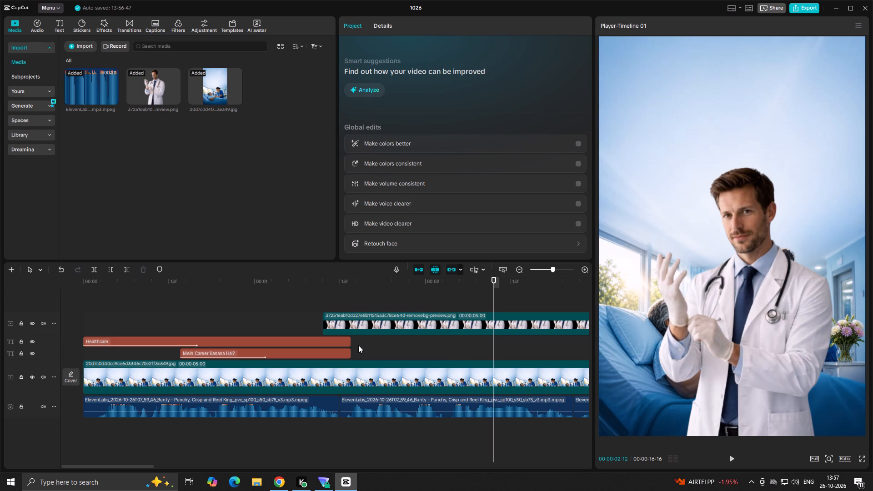
click(305, 321)
key(space)
click(305, 321)
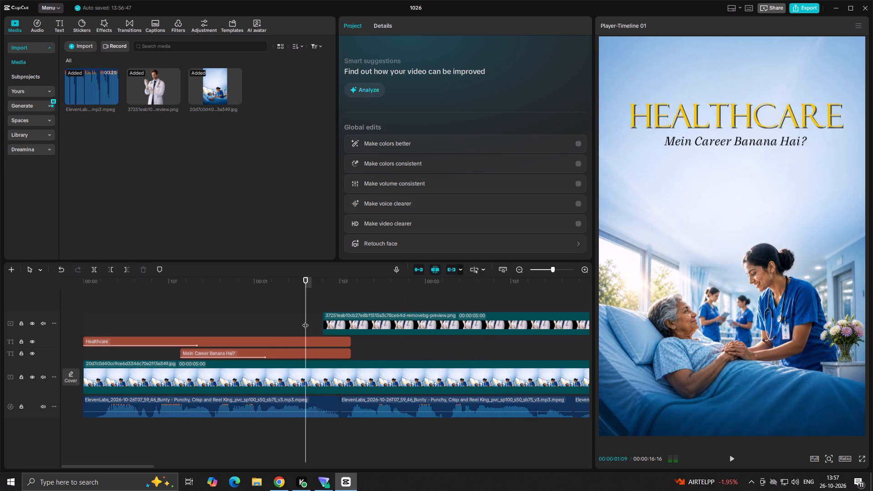
key(space)
key(space)
Show the variable speed animation for the doctor clip and bring its Transform keyframe lanes into view.
click(339, 323)
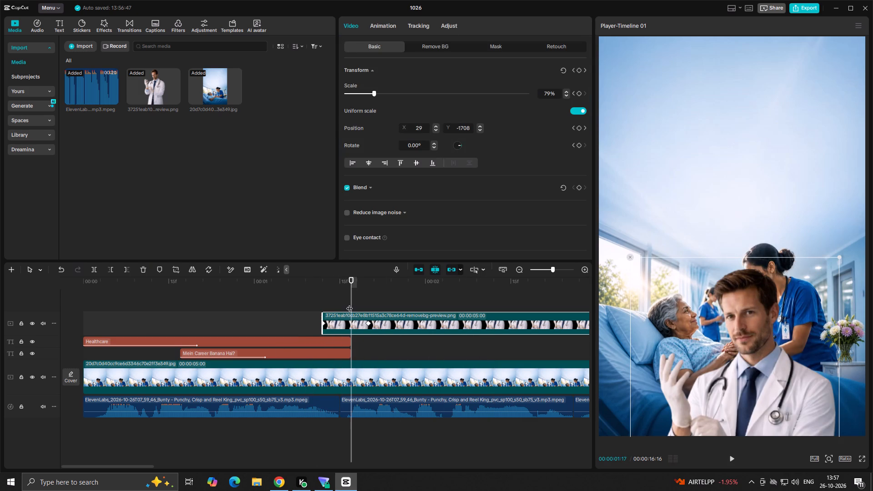
right_click(352, 323)
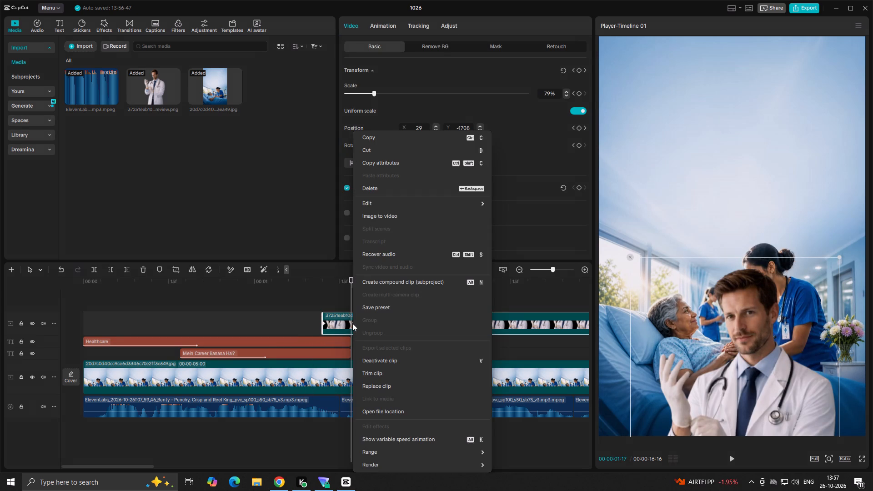
click(399, 441)
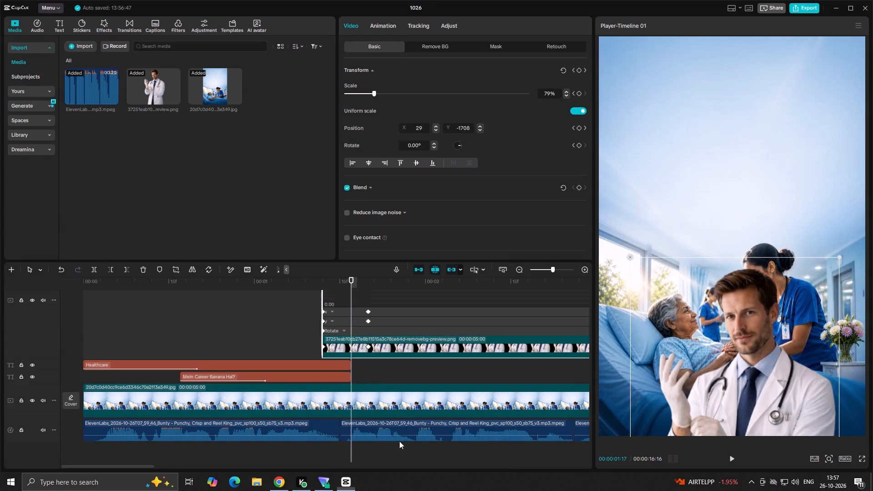
scroll(347, 328, up, 7)
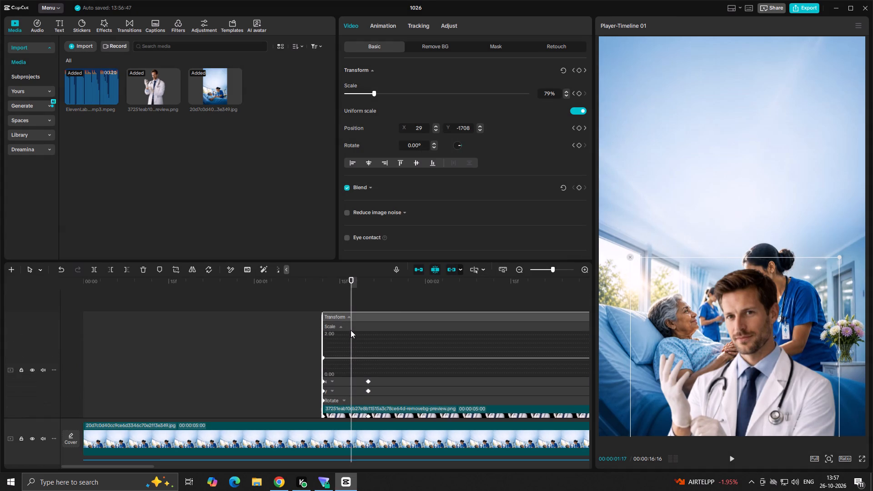
scroll(351, 330, up, 6)
Examine the doctor clip's start and end keyframes in the Transform lanes, including the X and Y position keyframes at 00:00:01:20.
drag(353, 304, 322, 321)
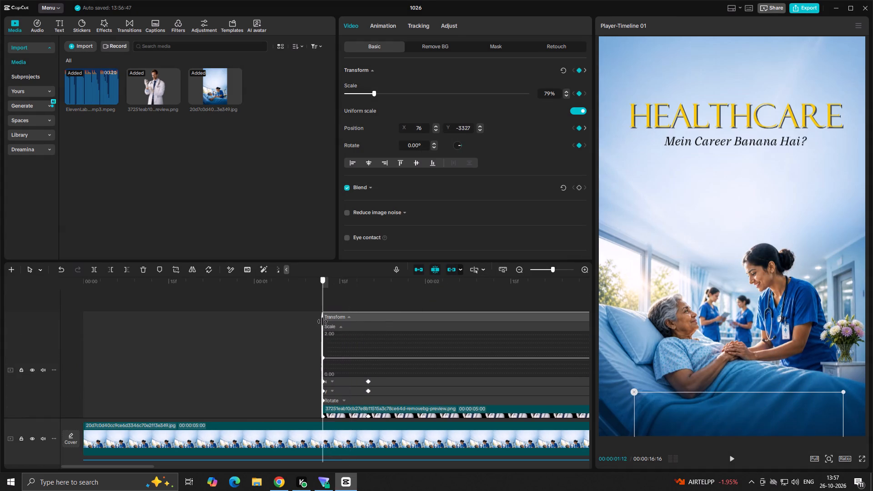
drag(322, 321, 349, 333)
click(368, 381)
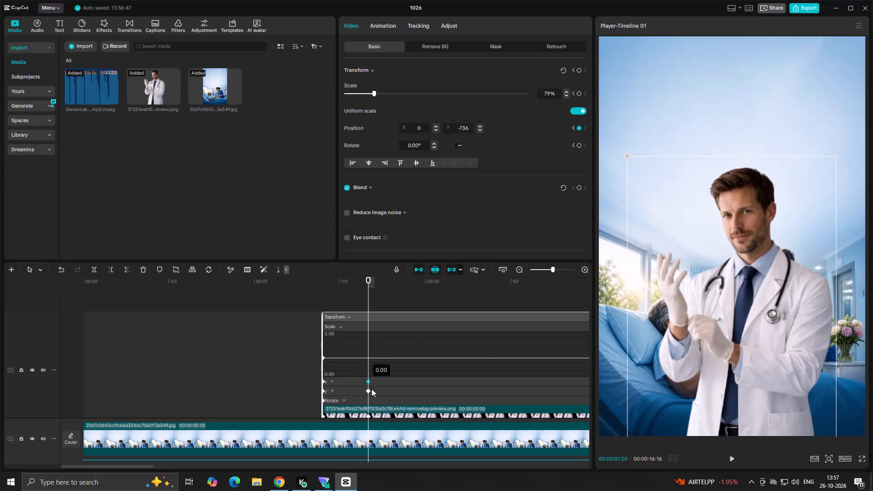
click(369, 391)
scroll(365, 421, down, 4)
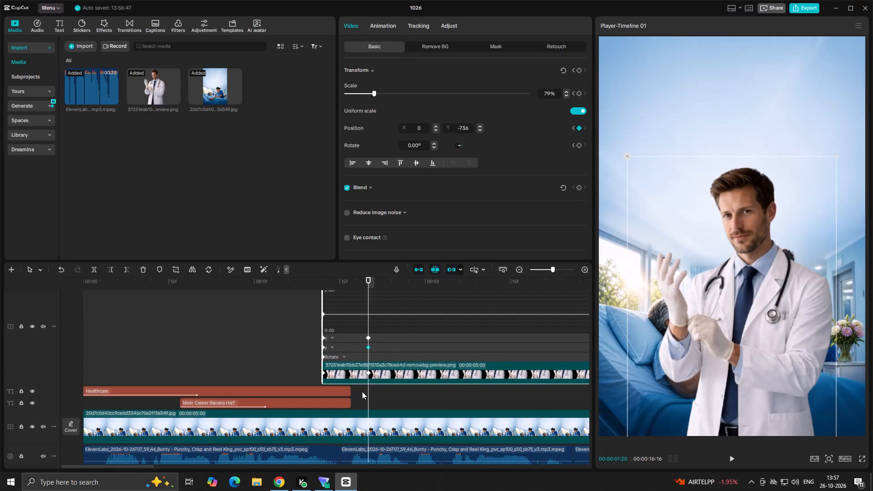
click(366, 374)
scroll(366, 349, up, 9)
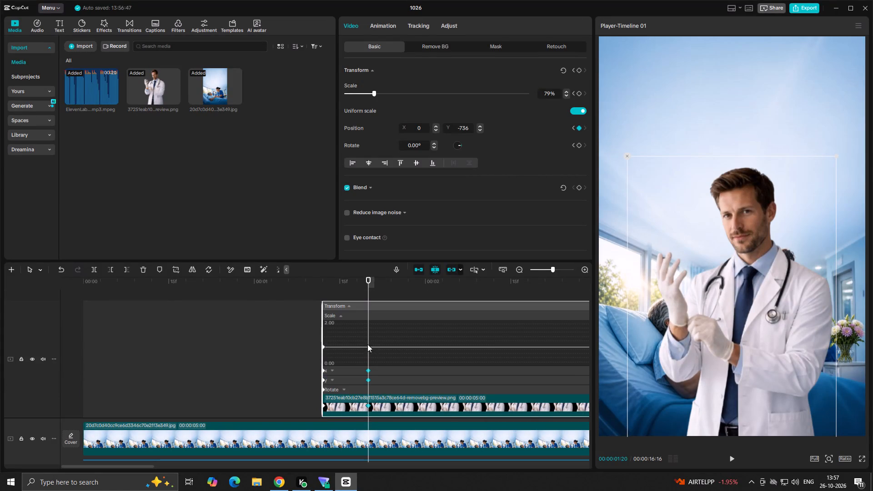
scroll(357, 419, down, 3)
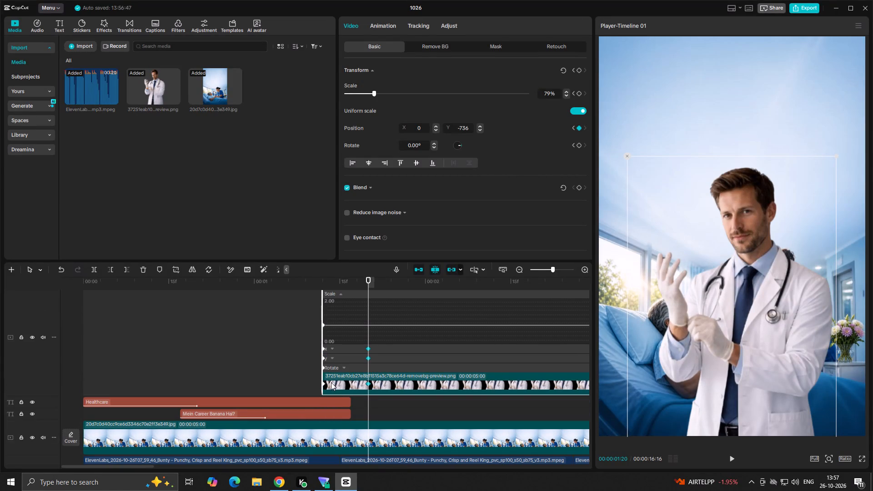
Open the preset curves for the doctor clip's starting Transform keyframe at 00:00:01:12.
click(325, 382)
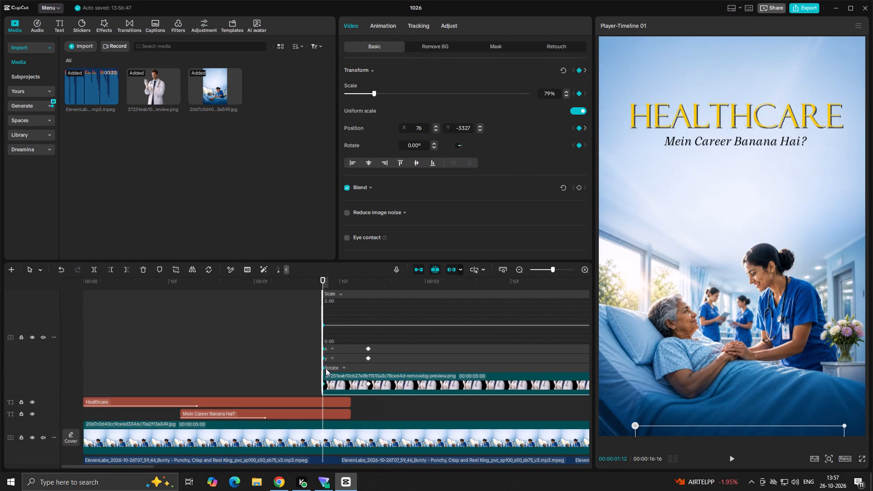
scroll(329, 362, up, 9)
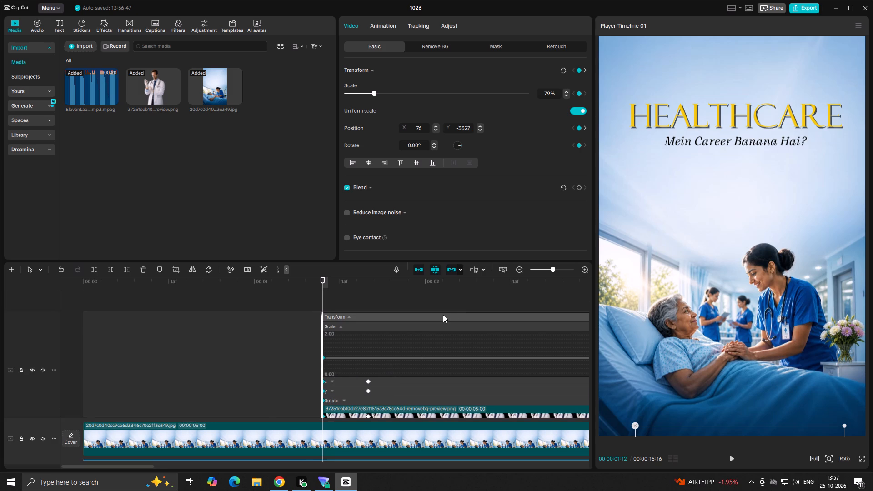
ctrl+scroll(439, 319, down, 12)
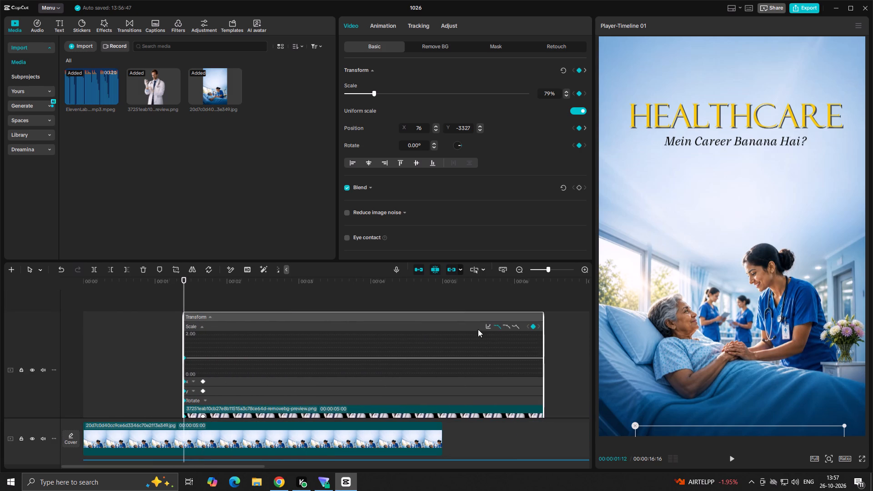
click(487, 325)
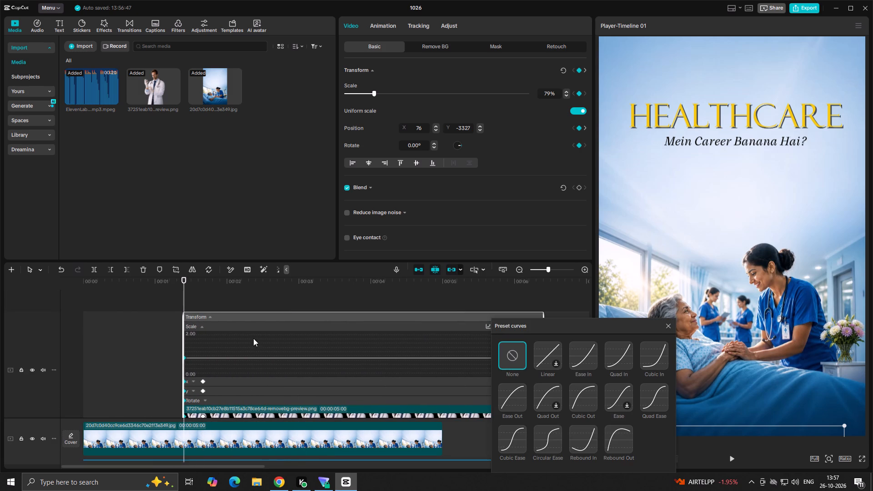
scroll(253, 338, down, 2)
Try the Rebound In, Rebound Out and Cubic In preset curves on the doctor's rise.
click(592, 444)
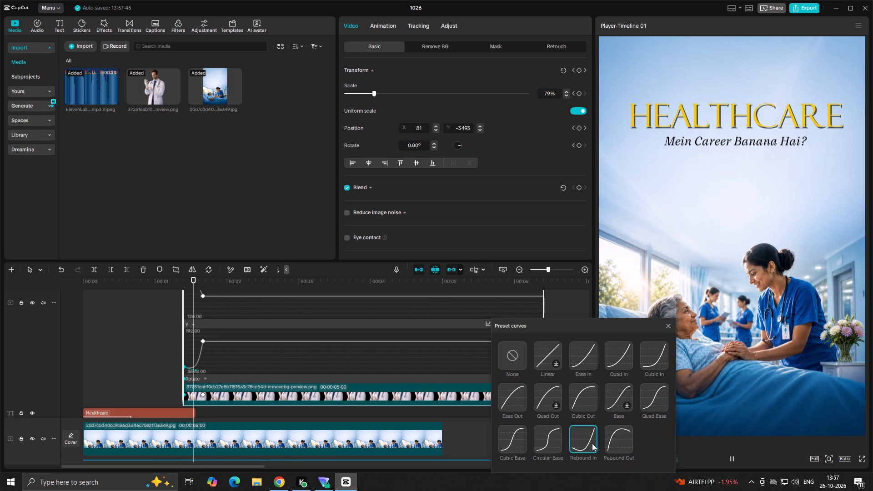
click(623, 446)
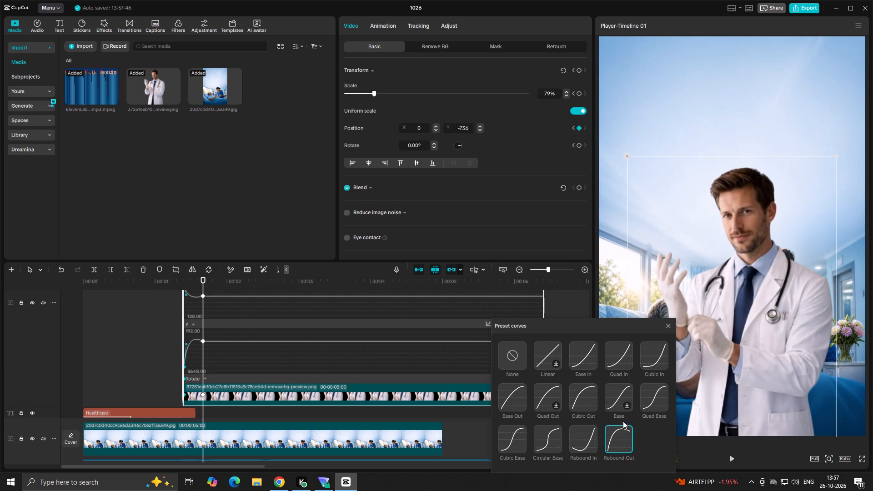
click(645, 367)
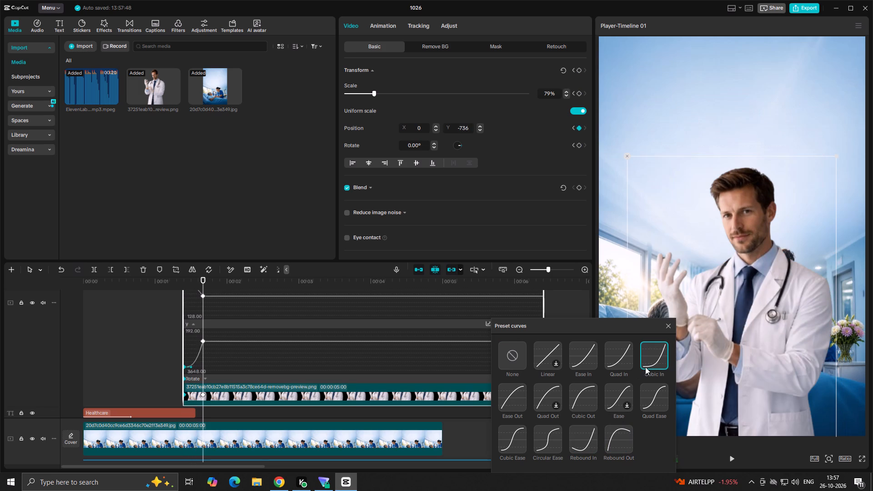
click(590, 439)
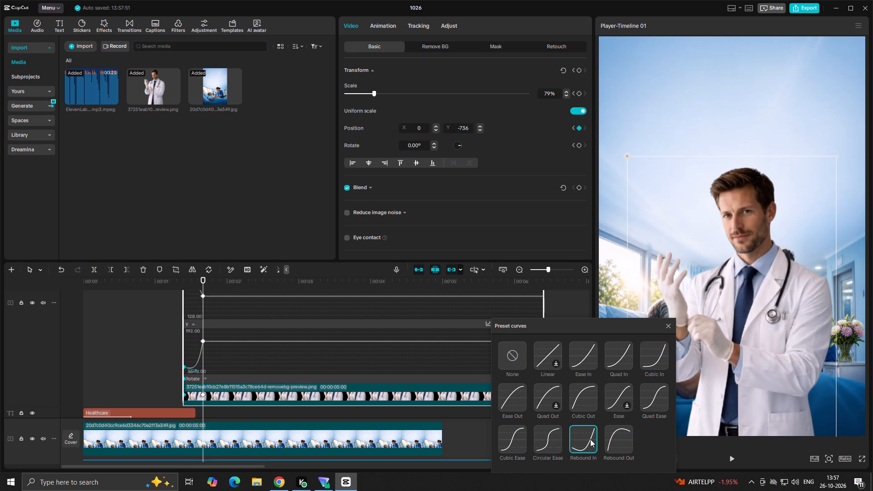
Apply the Cubic Out preset curve to the doctor's rise between his start and end keyframes.
click(582, 399)
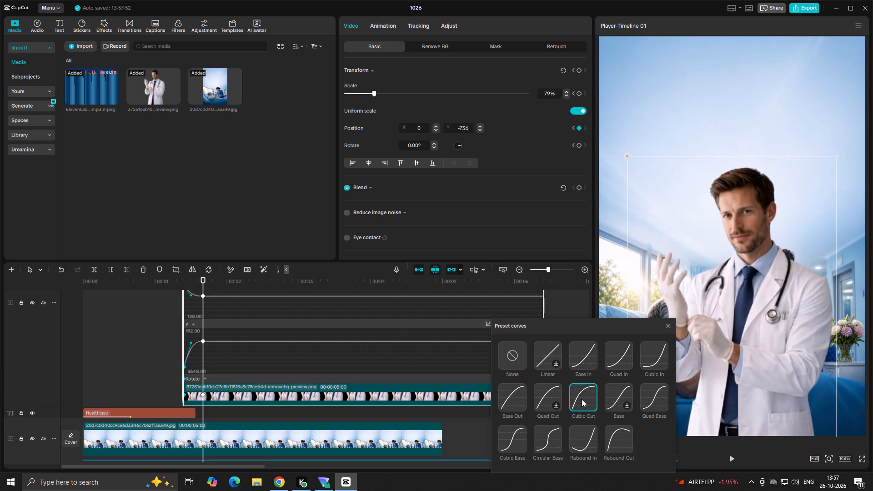
click(582, 399)
click(582, 399)
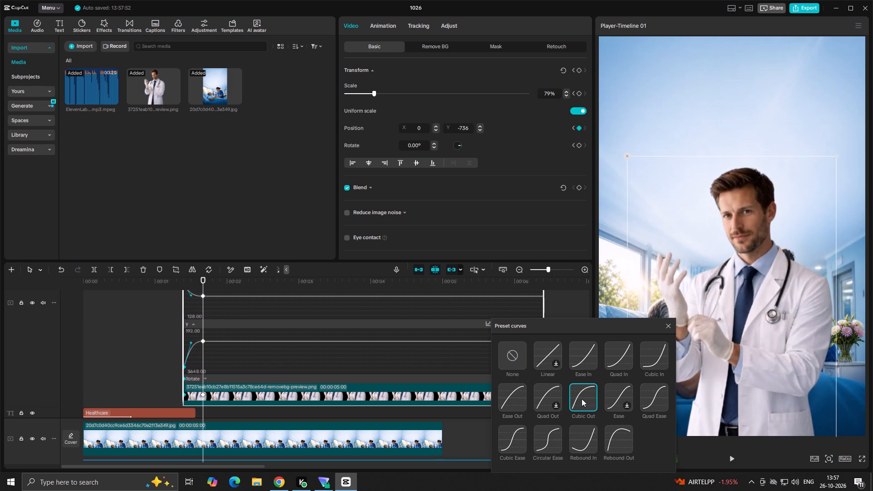
click(582, 399)
Play back the doctor's entrance from before his clip starts to check the Cubic Out easing on the rise.
click(148, 362)
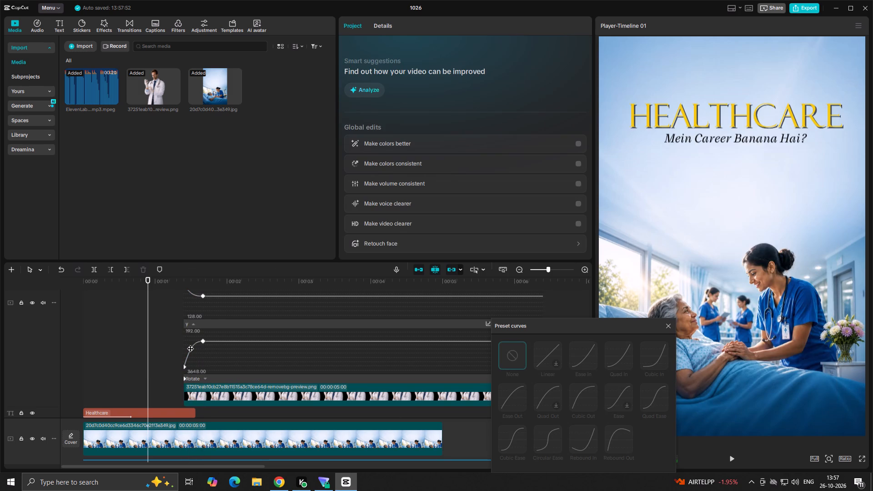
click(191, 349)
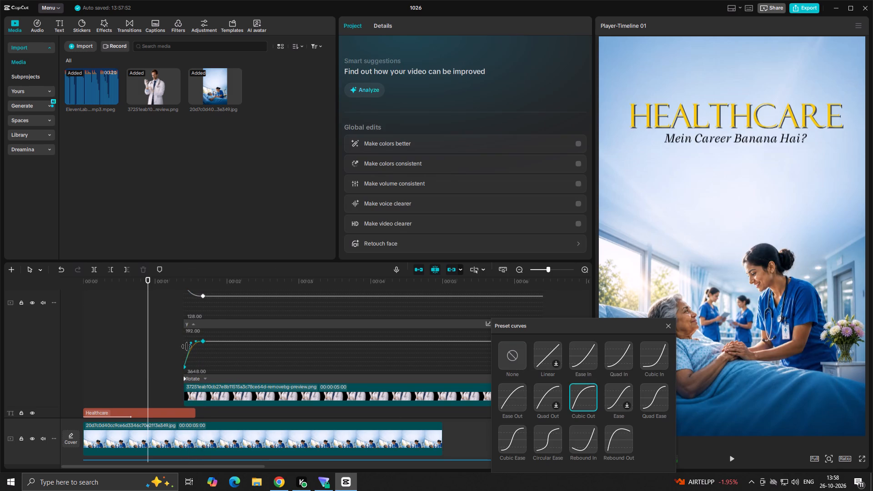
click(170, 348)
key(space)
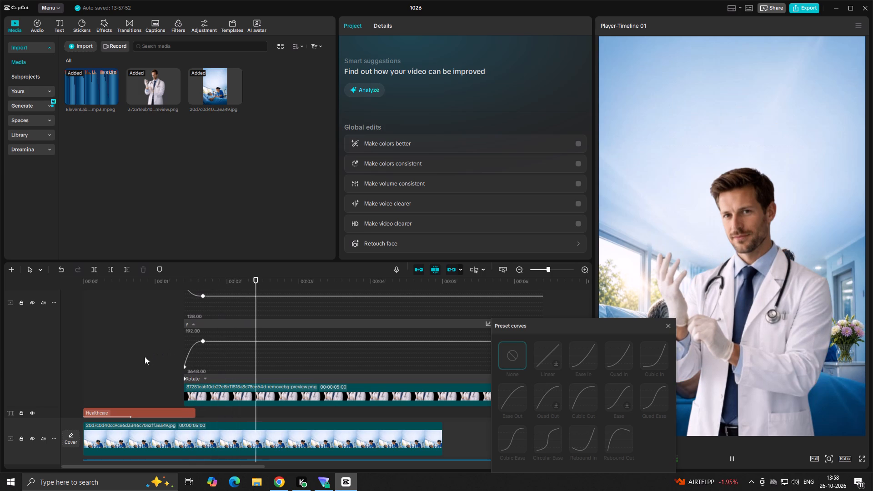
key(space)
click(146, 358)
Close the preset curves and hide the variable speed animation for the doctor clip.
right_click(260, 354)
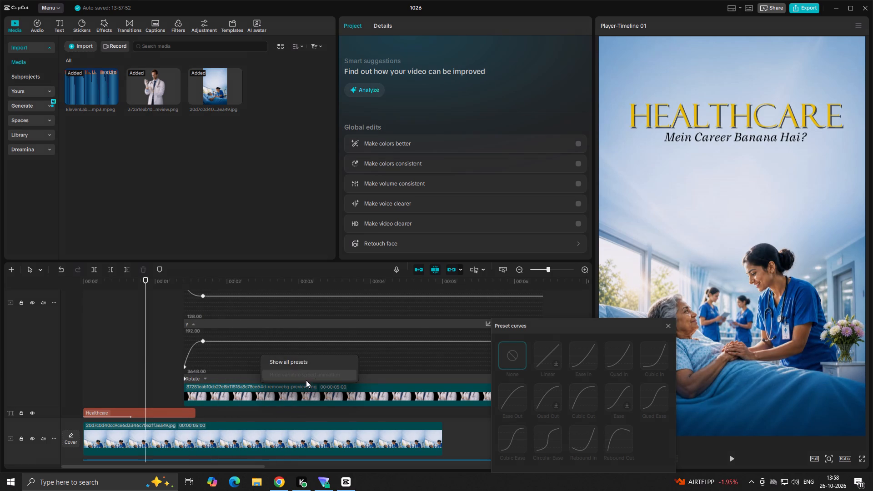
click(5, 343)
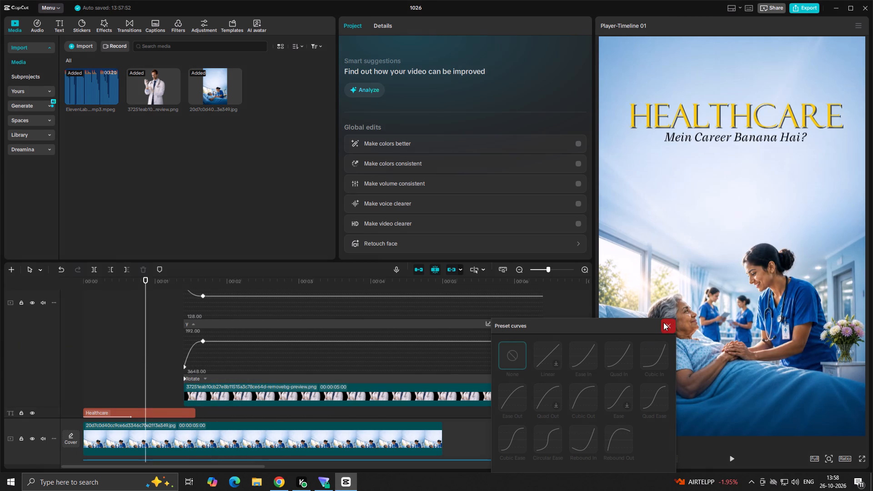
click(663, 322)
right_click(303, 319)
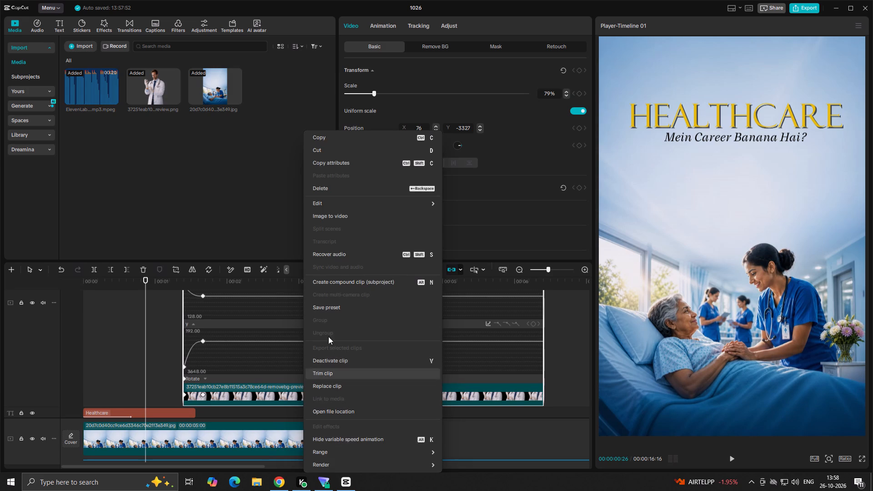
click(352, 438)
Replay the opening from just before the doctor's entrance to check the eased rise against the voice-over.
key(space)
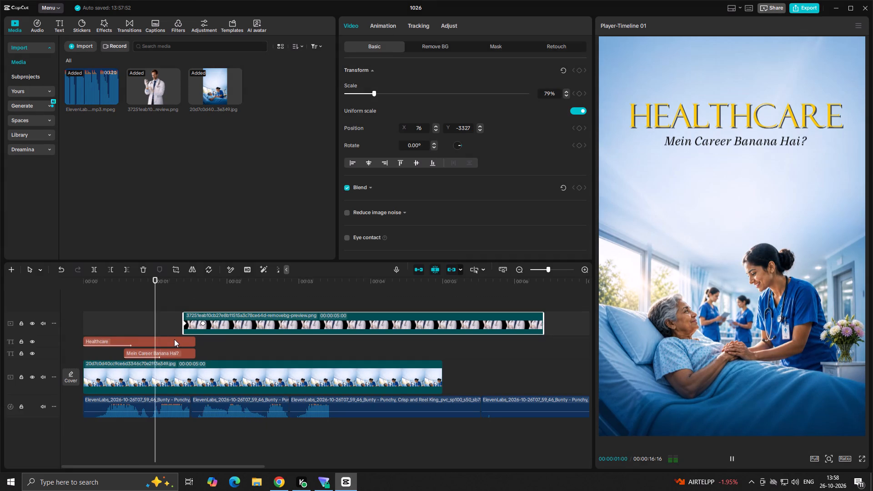
key(space)
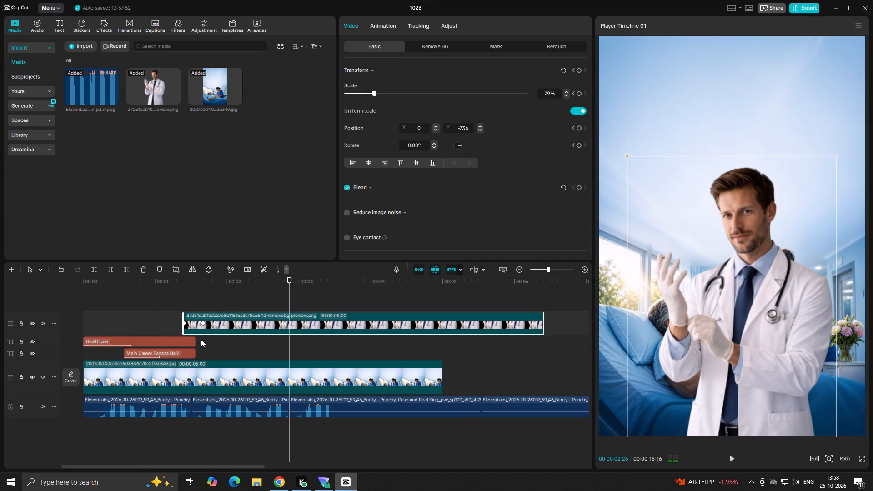
click(321, 346)
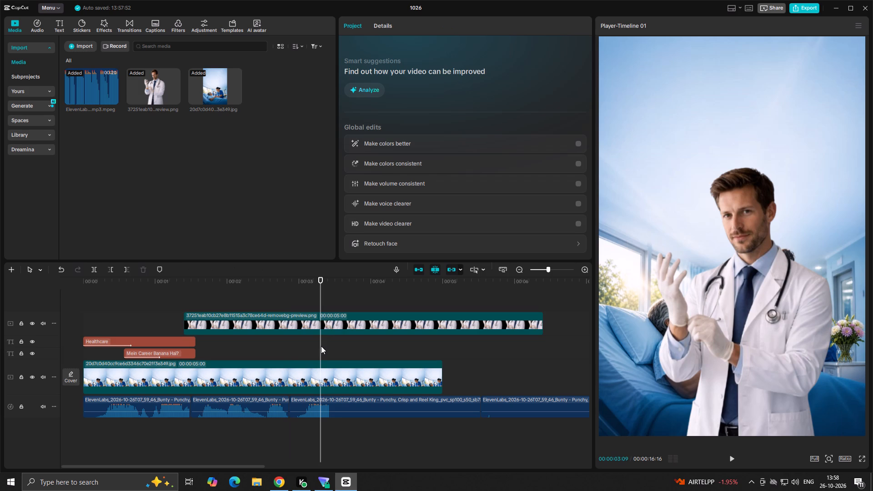
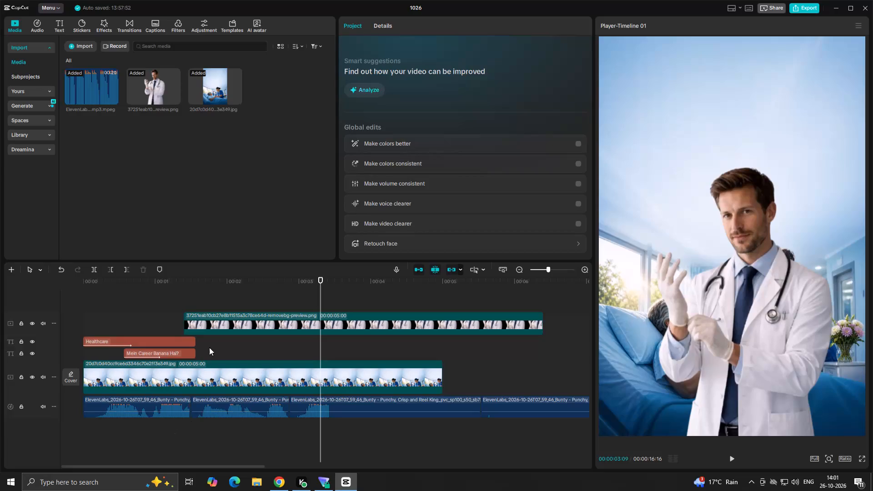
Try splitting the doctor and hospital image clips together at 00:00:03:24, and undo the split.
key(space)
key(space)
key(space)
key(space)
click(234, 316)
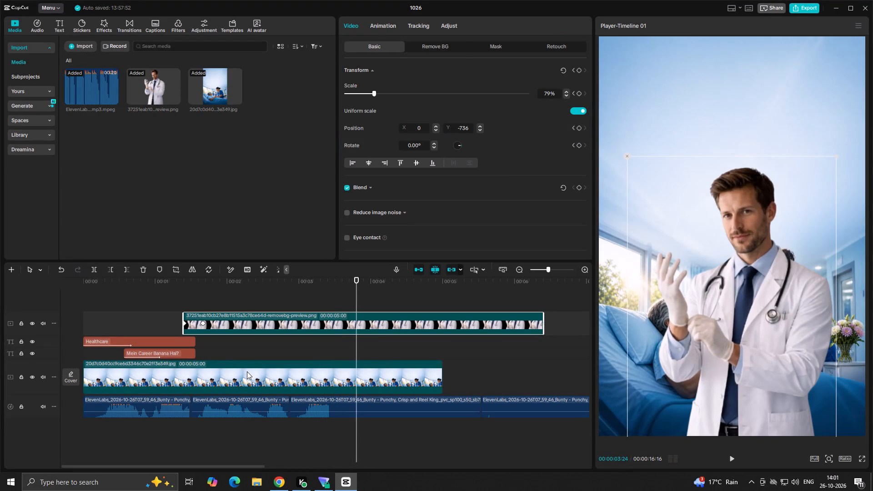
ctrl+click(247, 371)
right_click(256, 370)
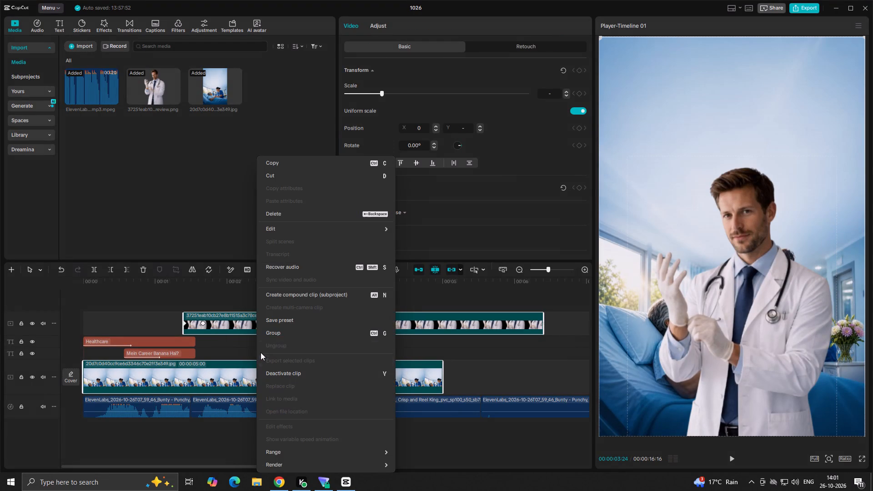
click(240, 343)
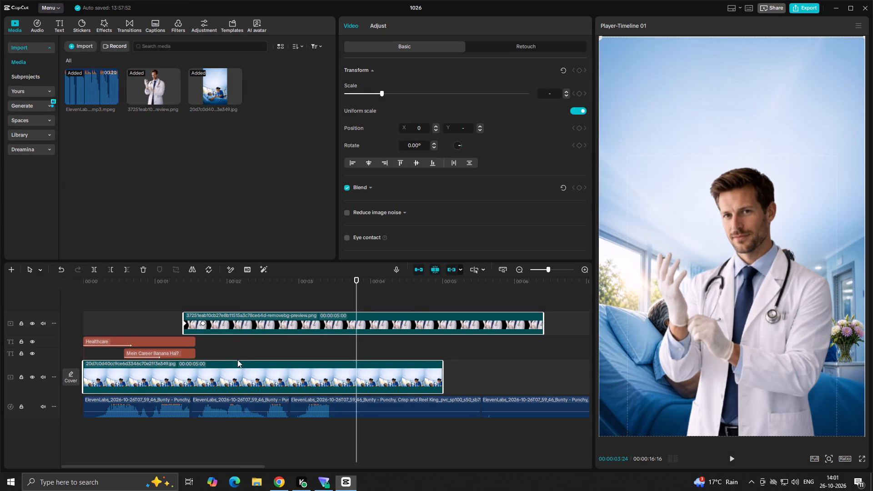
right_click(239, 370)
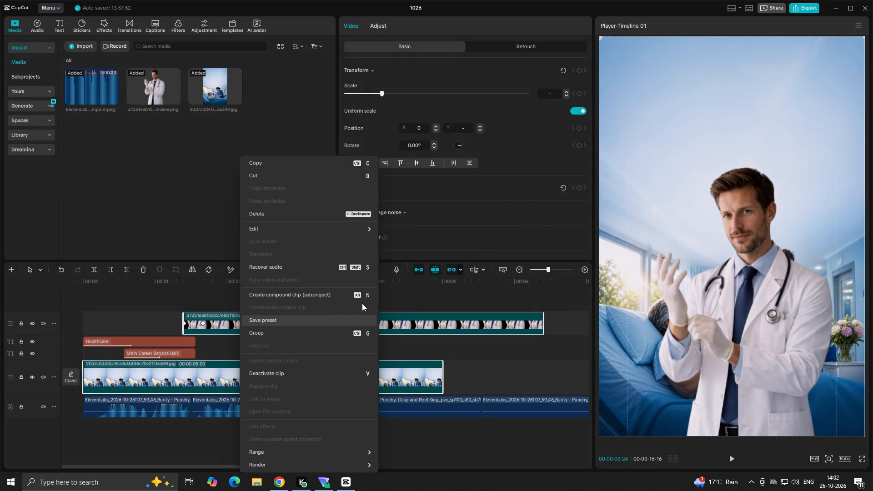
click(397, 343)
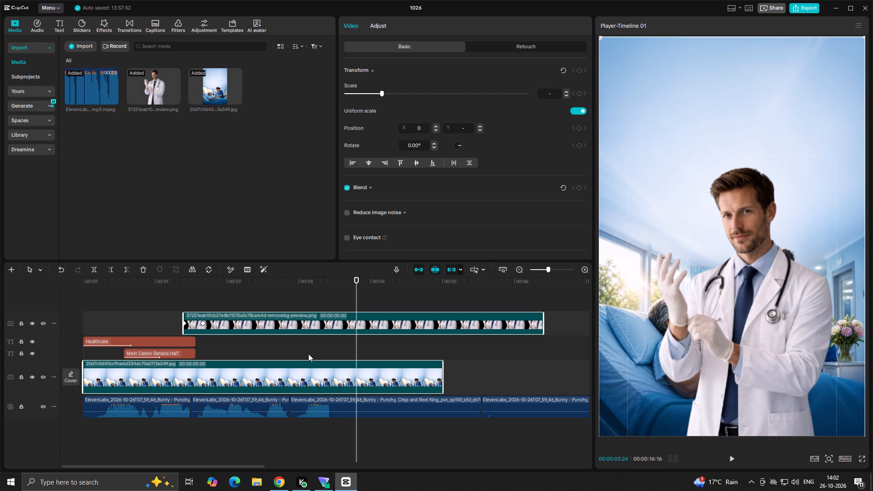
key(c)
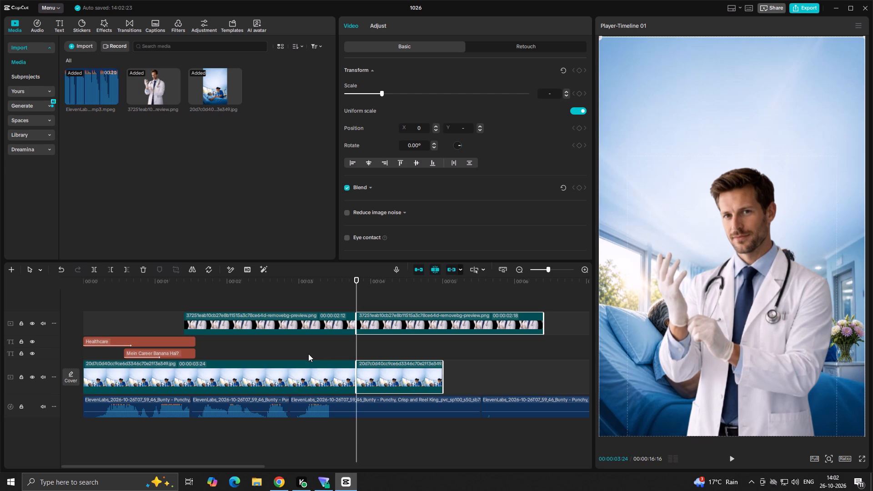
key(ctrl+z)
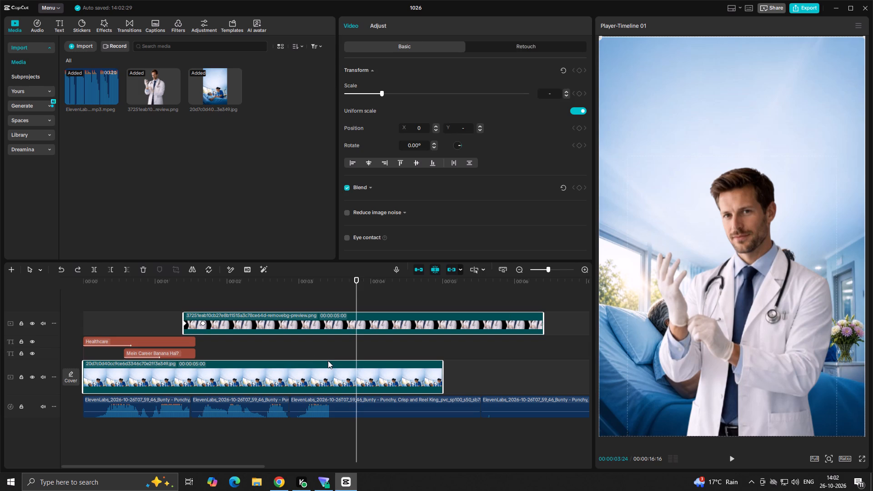
Replay the section around the doctor's entrance several times, starting before his clip, to check its timing against the voice-over.
click(334, 349)
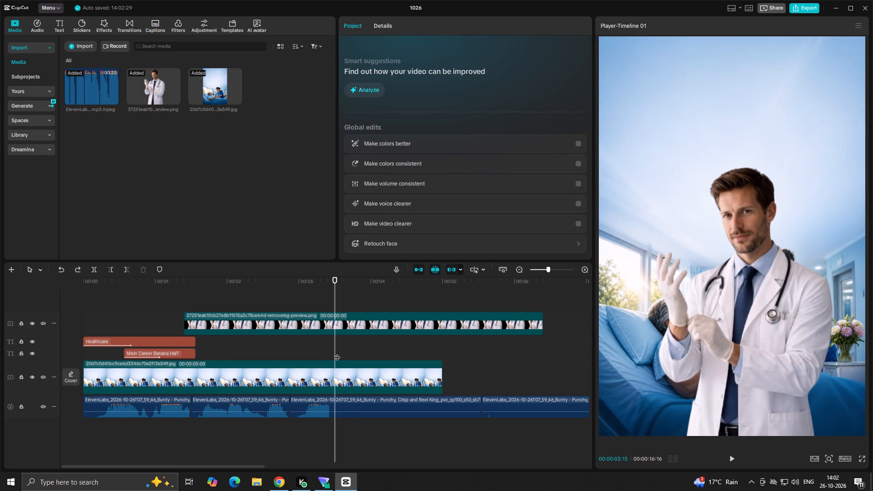
drag(337, 353, 315, 358)
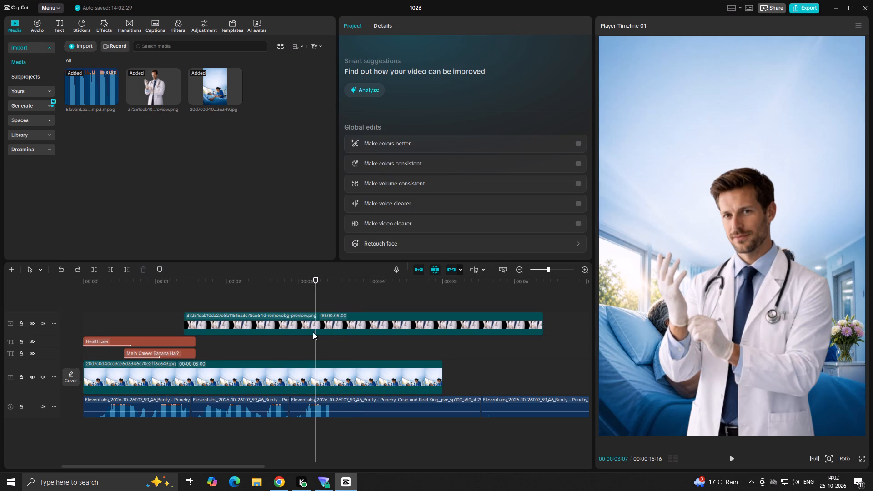
click(273, 354)
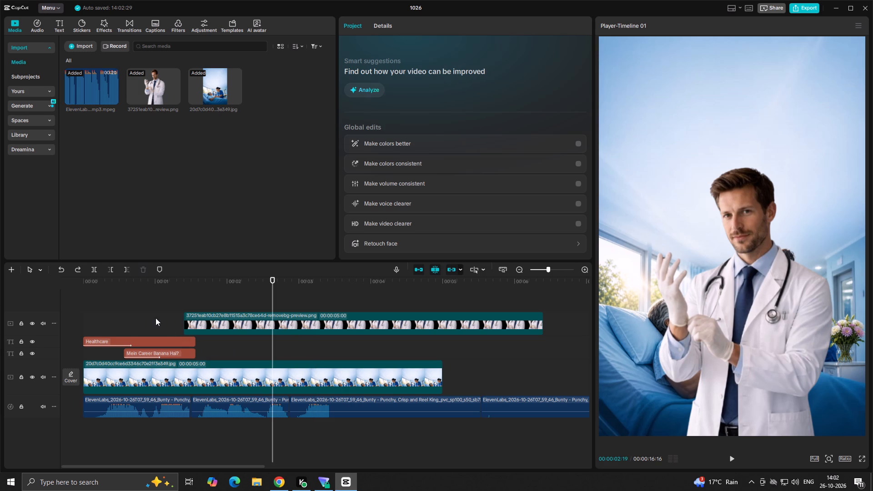
click(156, 318)
key(space)
click(128, 330)
key(space)
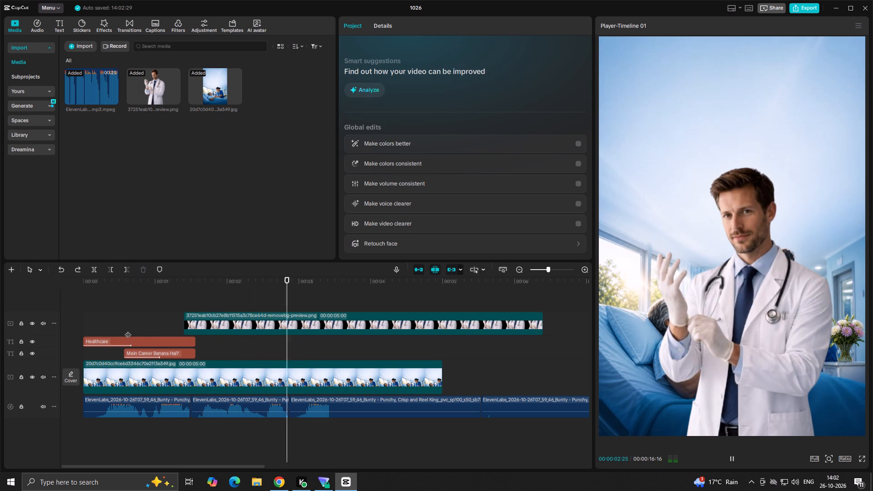
key(space)
drag(288, 344, 249, 347)
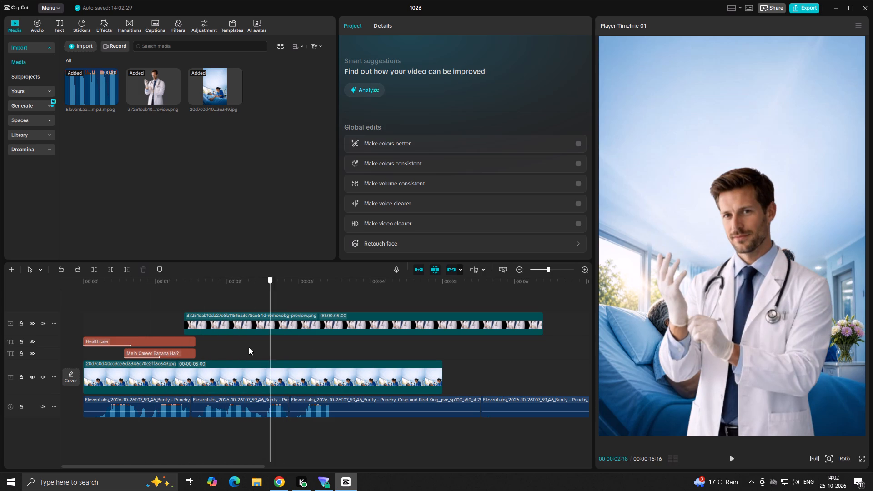
drag(249, 347, 174, 351)
key(space)
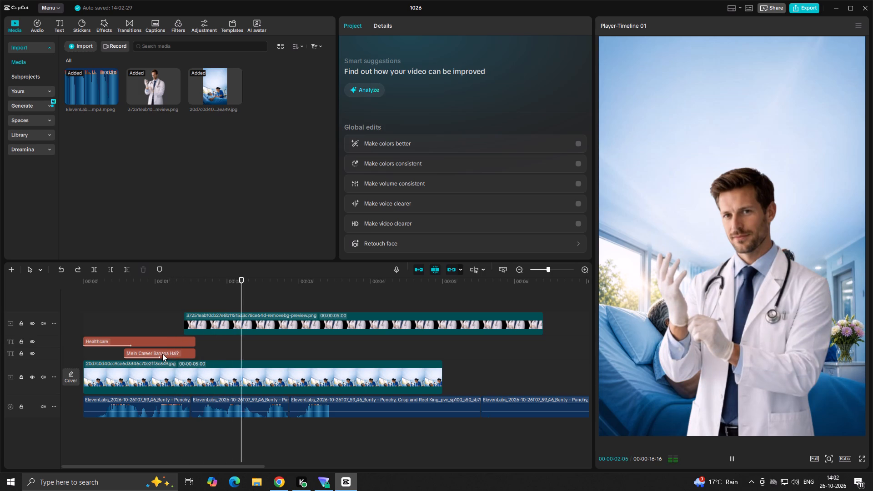
key(space)
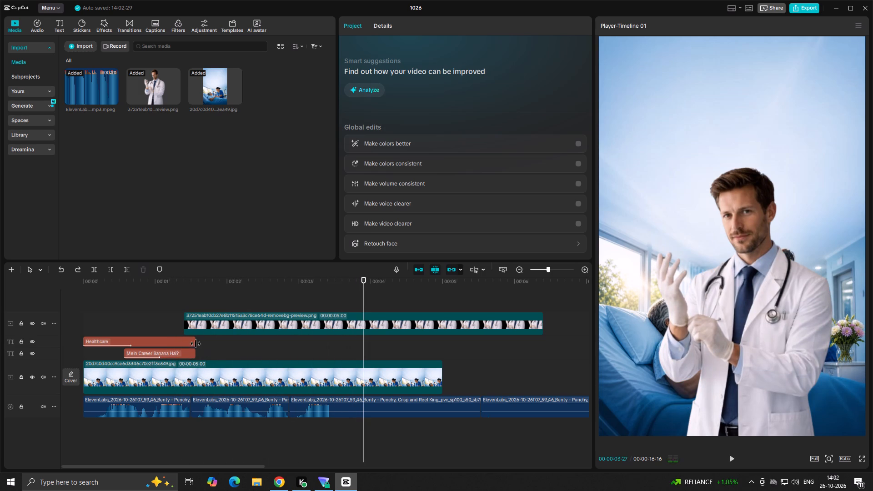
click(178, 322)
key(space)
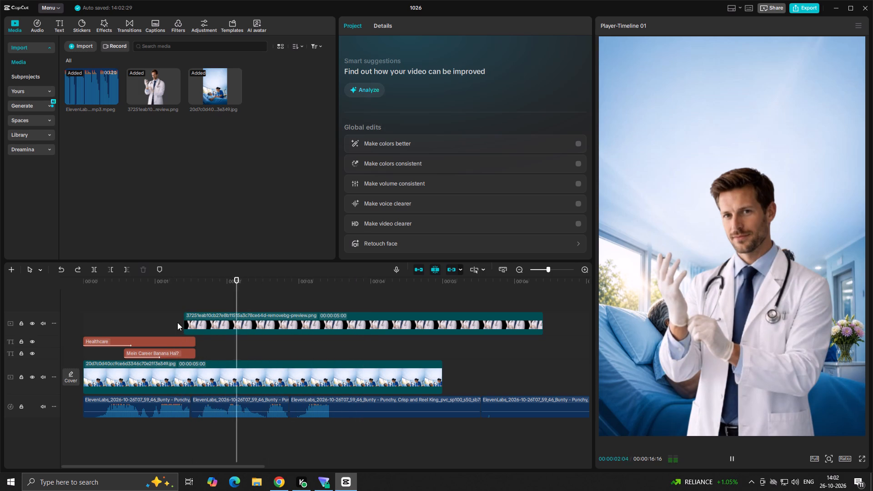
key(space)
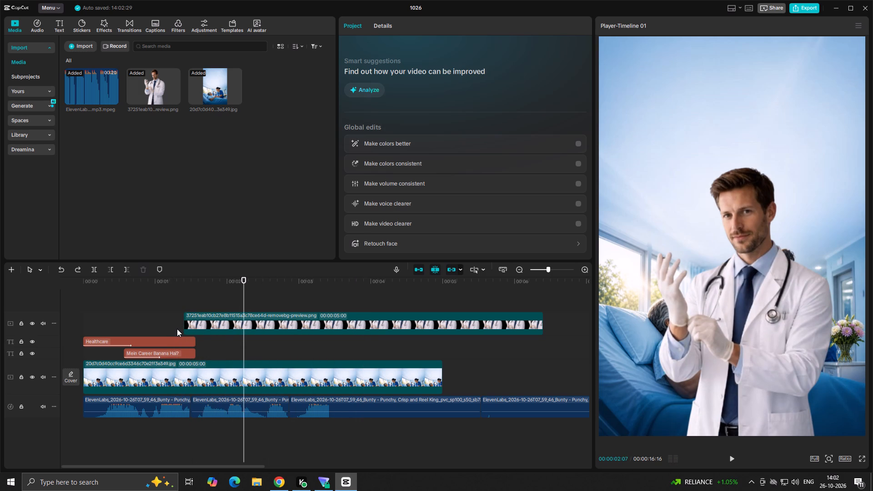
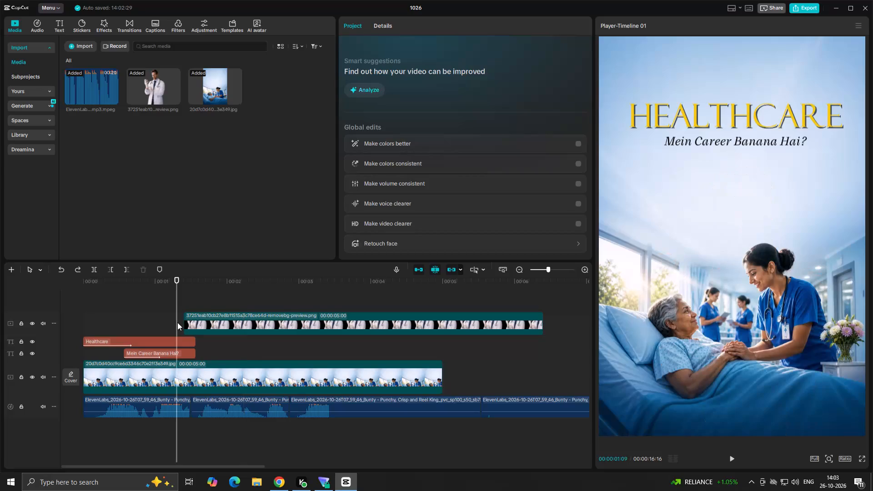
Replay the opening, both from the very start and from just before the doctor's entrance, to check titles and doctor against the voice-over.
key(space)
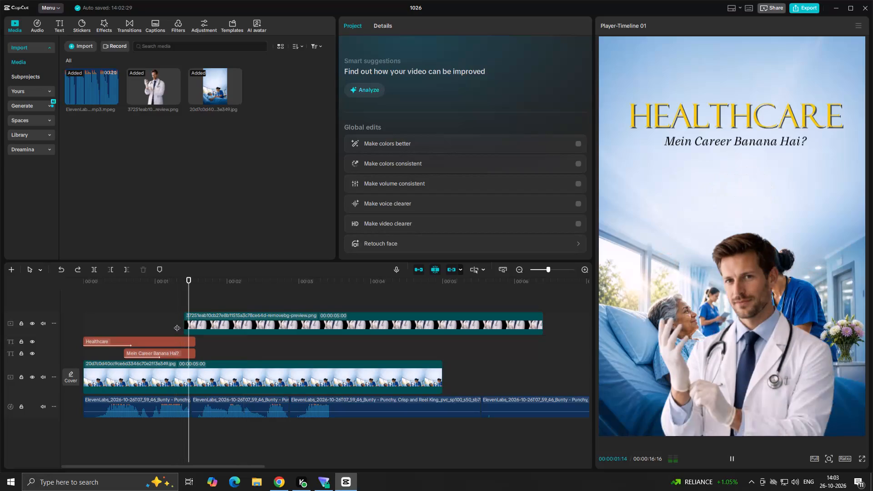
key(space)
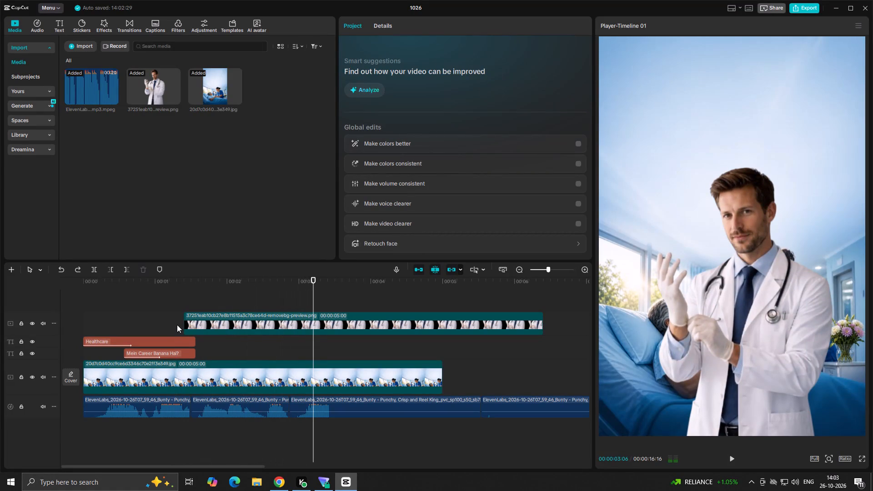
click(174, 320)
key(space)
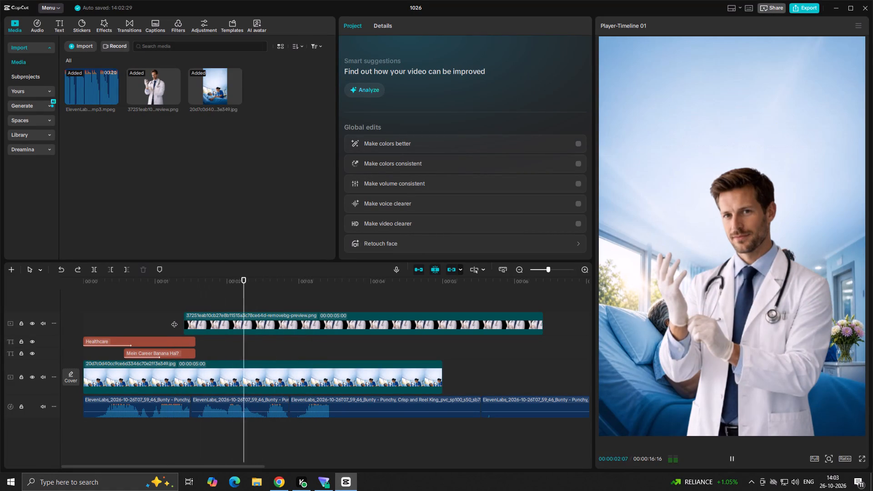
key(space)
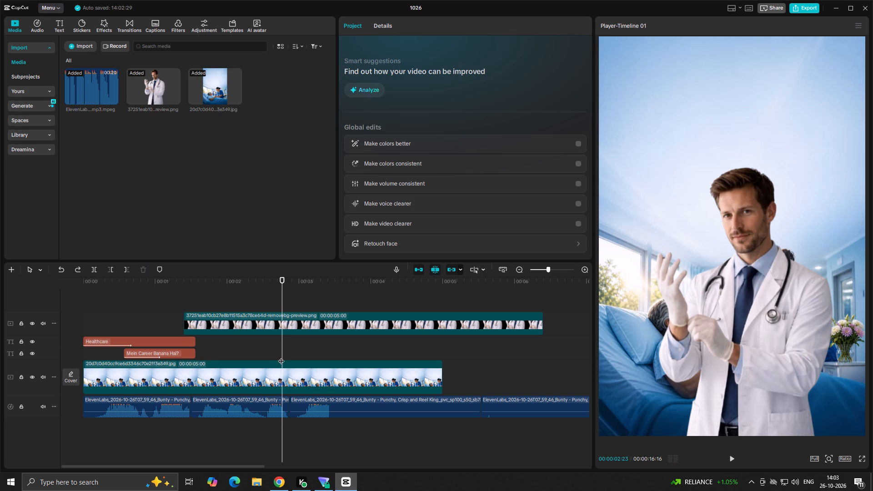
click(283, 354)
drag(283, 354, 0, 388)
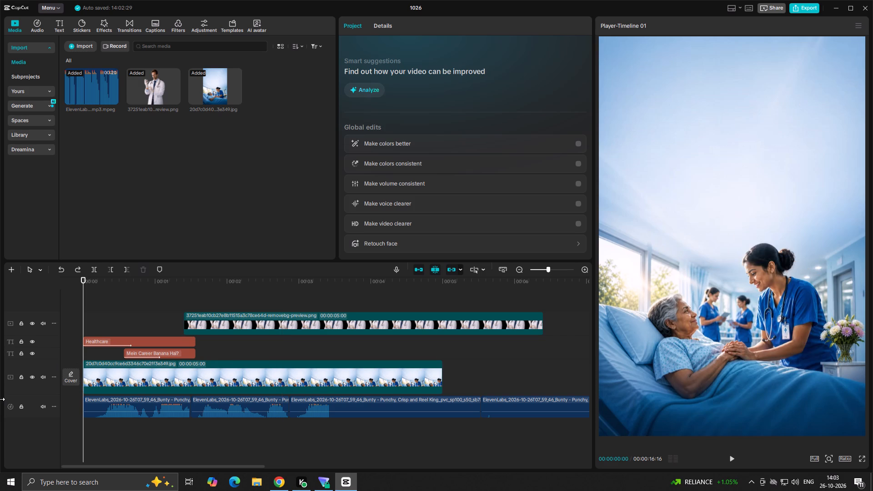
key(space)
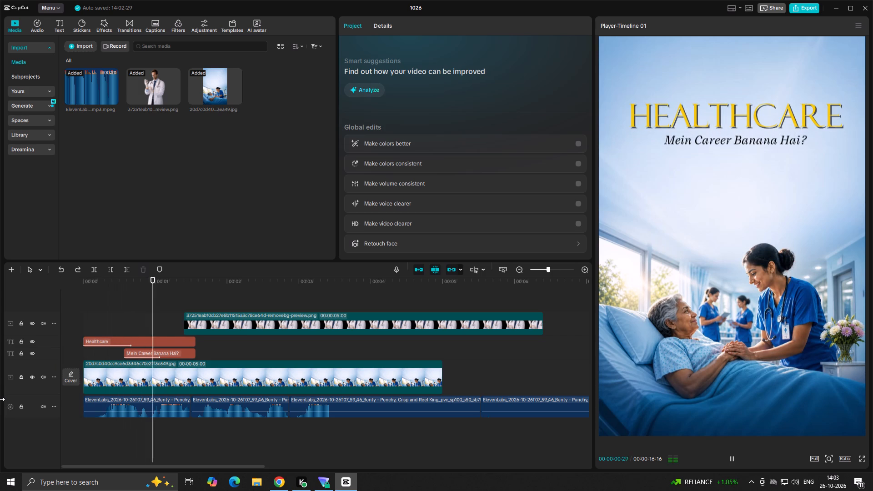
key(space)
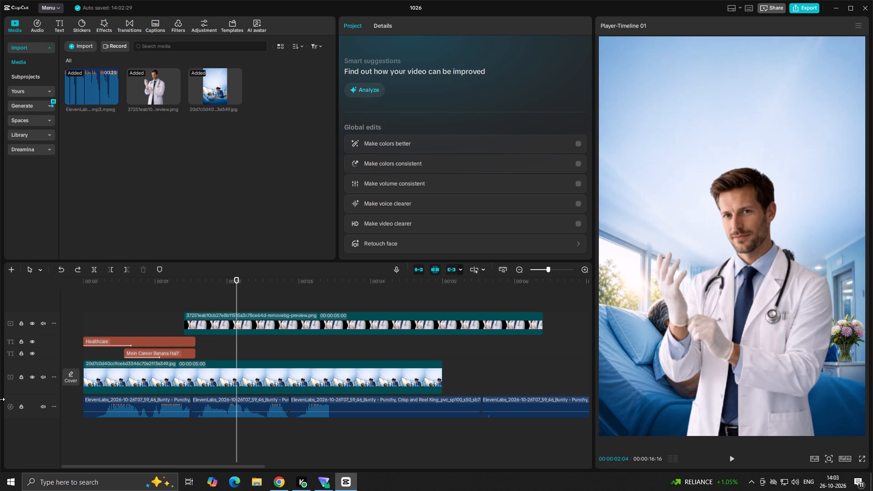
click(163, 314)
drag(163, 314, 12, 351)
key(space)
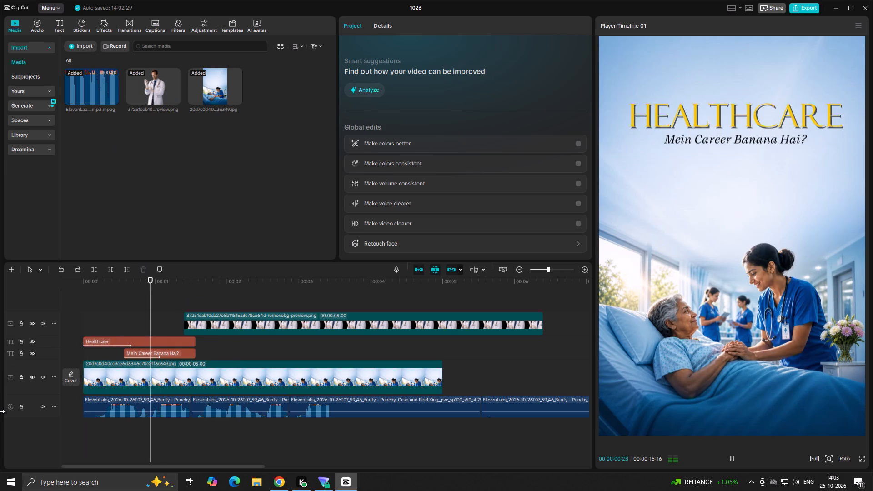
key(space)
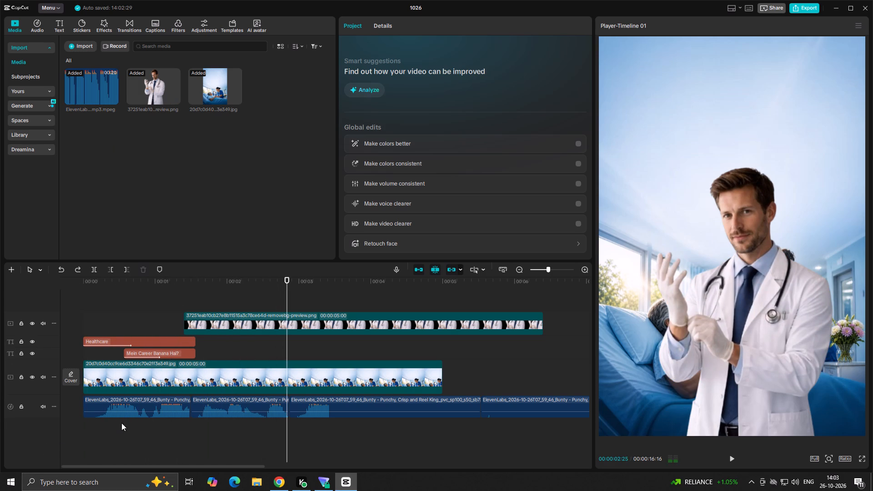
click(176, 301)
key(space)
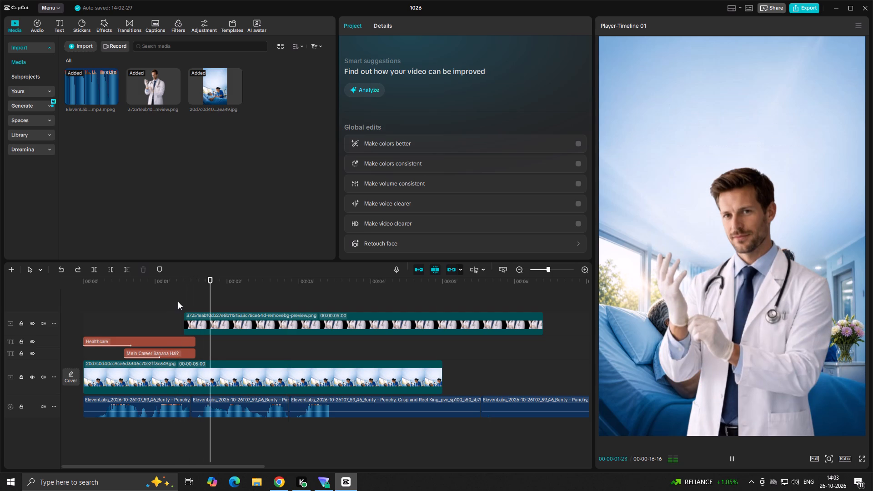
key(space)
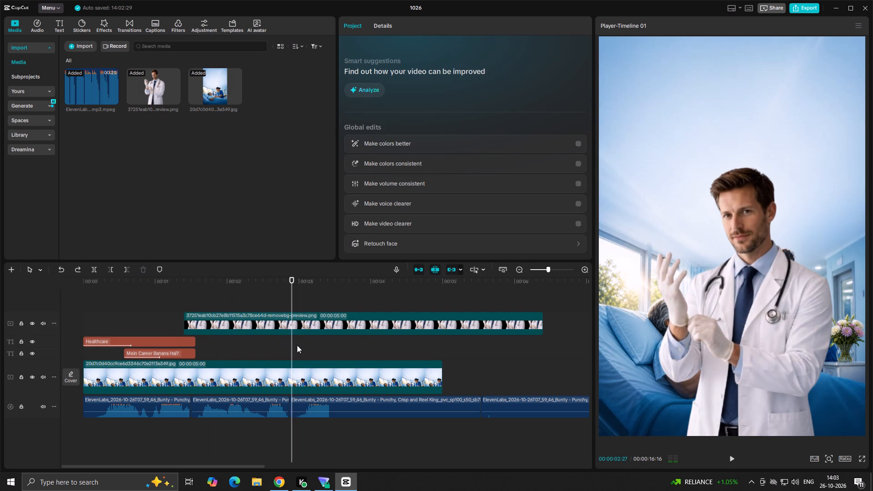
Replay the voice-over around the join between its second and third segments, just before 00:00:03:00, to check where the phrase ends.
drag(295, 349, 299, 350)
key(space)
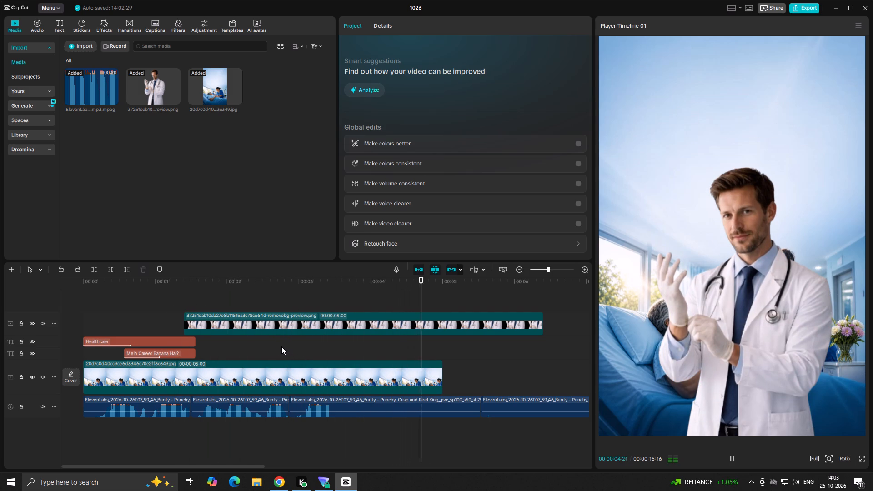
click(281, 346)
drag(281, 346, 288, 347)
key(space)
key(space)
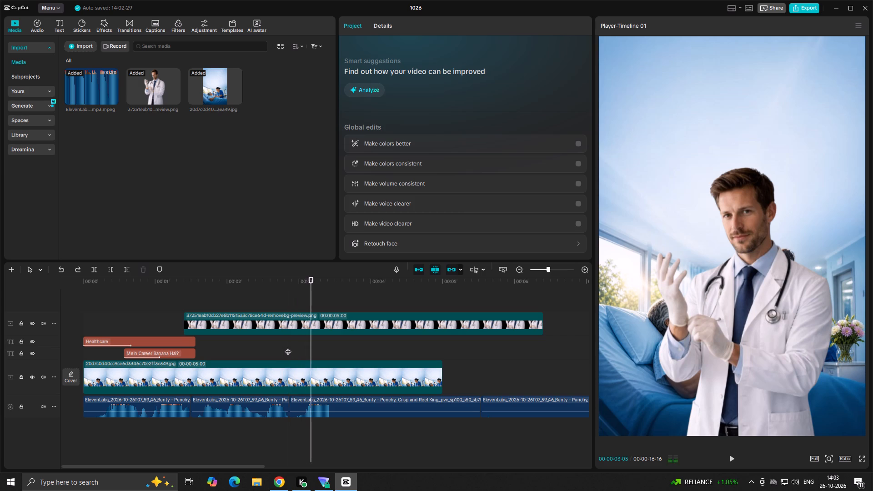
click(288, 347)
click(279, 348)
key(space)
key(space)
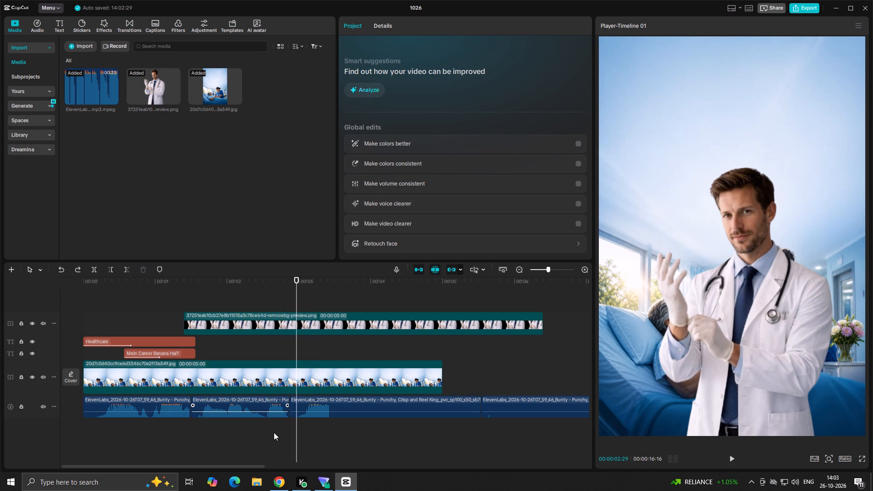